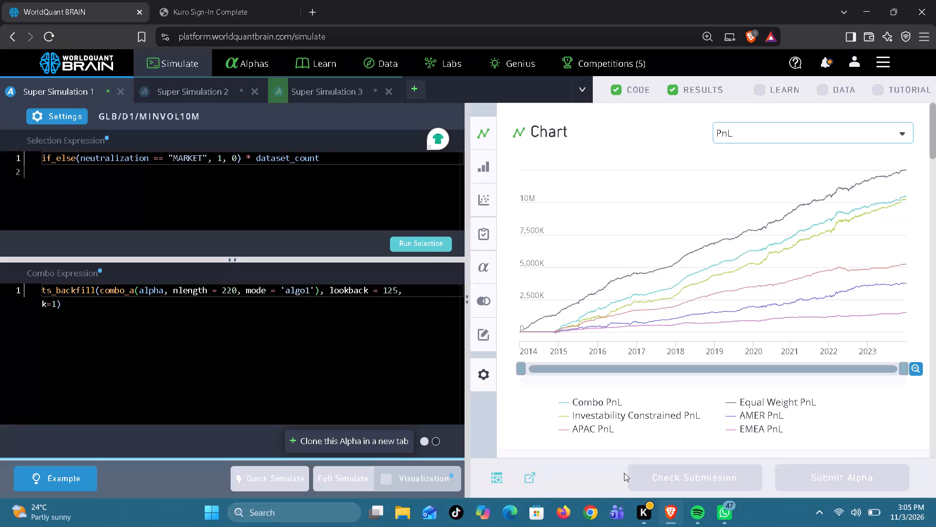
Start a full simulation of the Super Simulation 2 alpha, whose combo expression uses nlength = 250.
{"action": "left_click", "coordinate": [511, 455]}
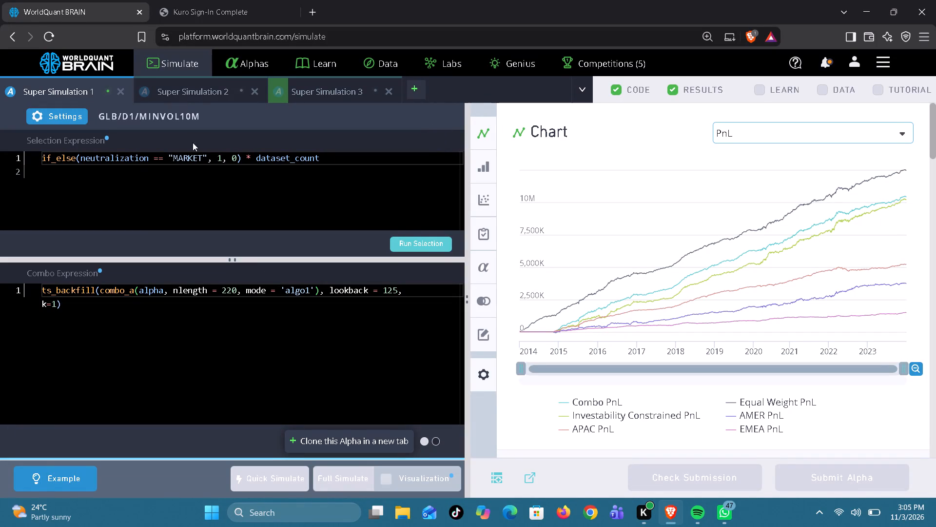
{"action": "left_click", "coordinate": [198, 85]}
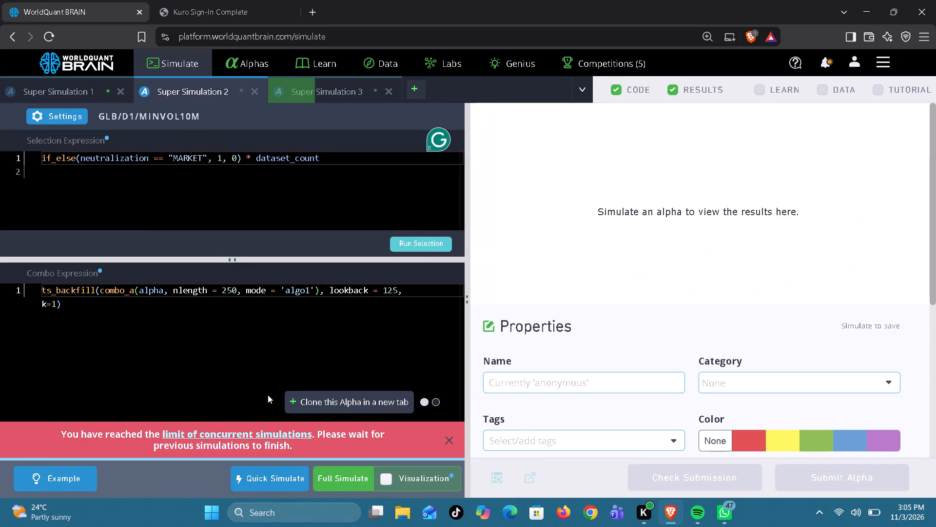
{"action": "left_click", "coordinate": [363, 486]}
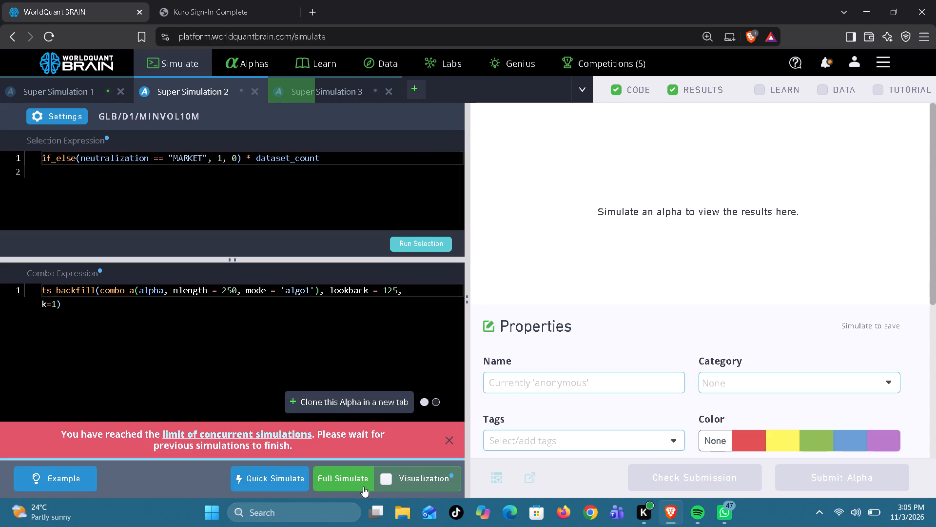
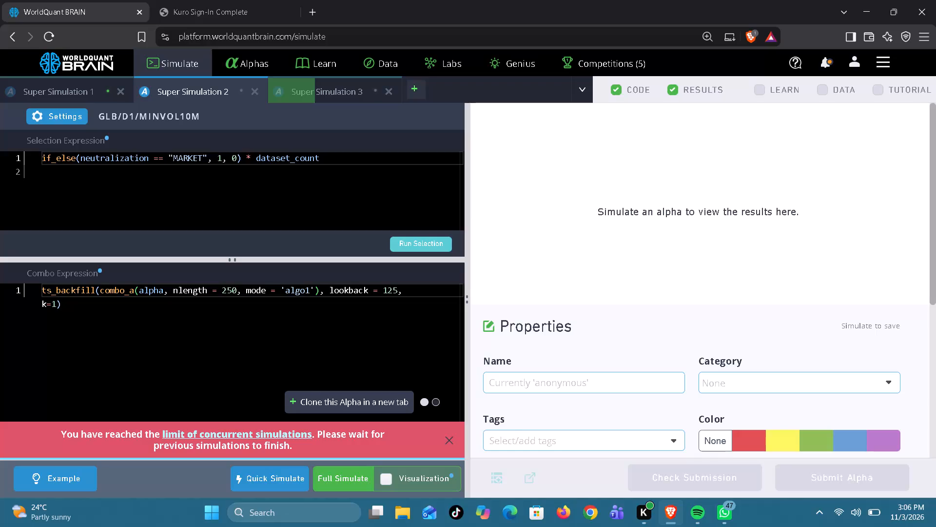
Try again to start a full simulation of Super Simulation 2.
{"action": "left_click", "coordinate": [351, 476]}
Close the Super Simulation 2 and Super Simulation 1 alphas, keeping Super Simulation 3 open.
{"action": "left_click", "coordinate": [258, 89]}
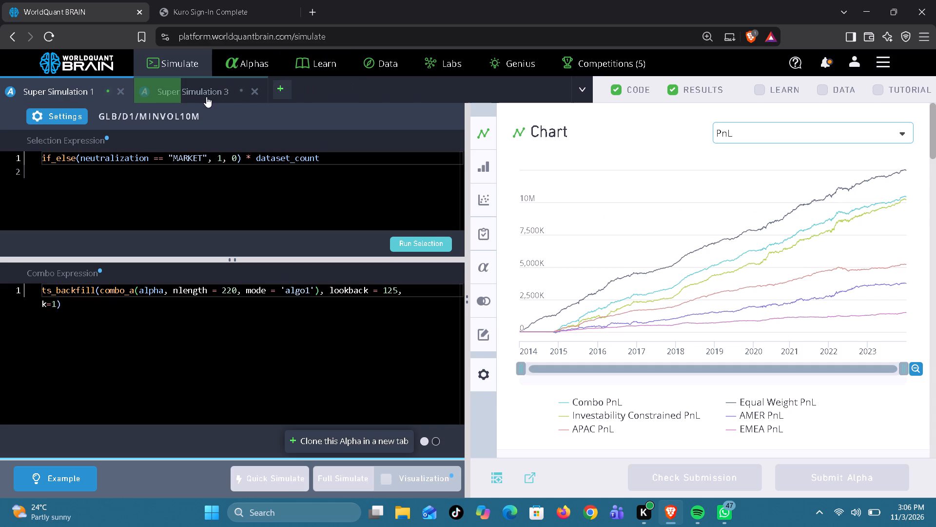
{"action": "left_click", "coordinate": [122, 90]}
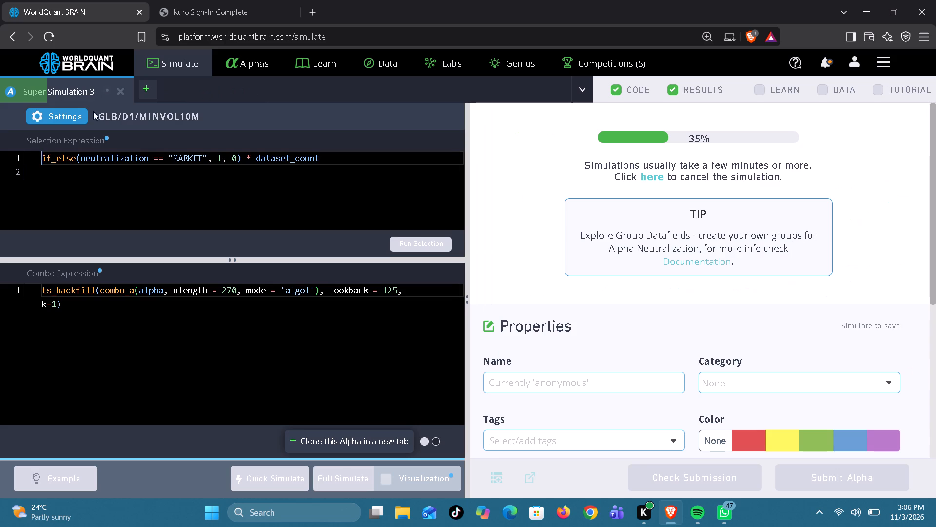
Clone the Super Simulation 3 alpha twice to create Super Simulation 4 and Super Simulation 5.
{"action": "left_click", "coordinate": [357, 440]}
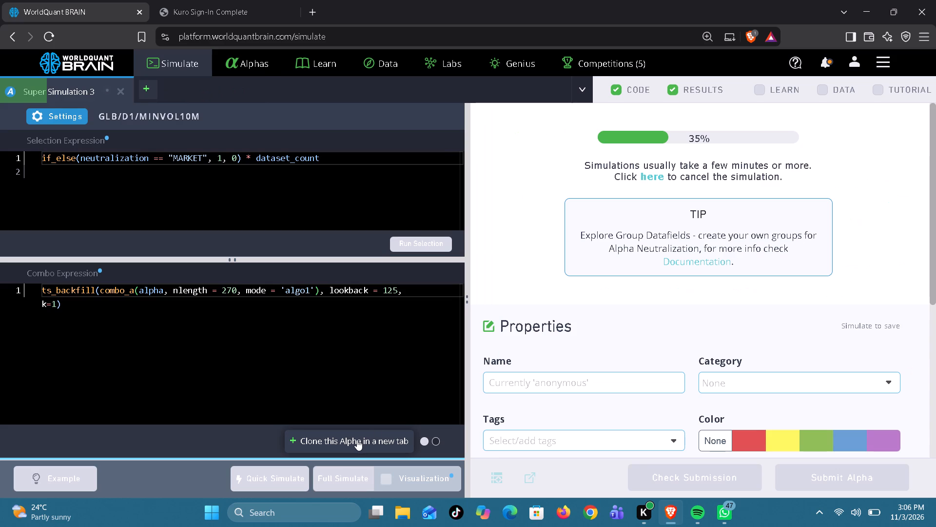
{"action": "left_click", "coordinate": [357, 440]}
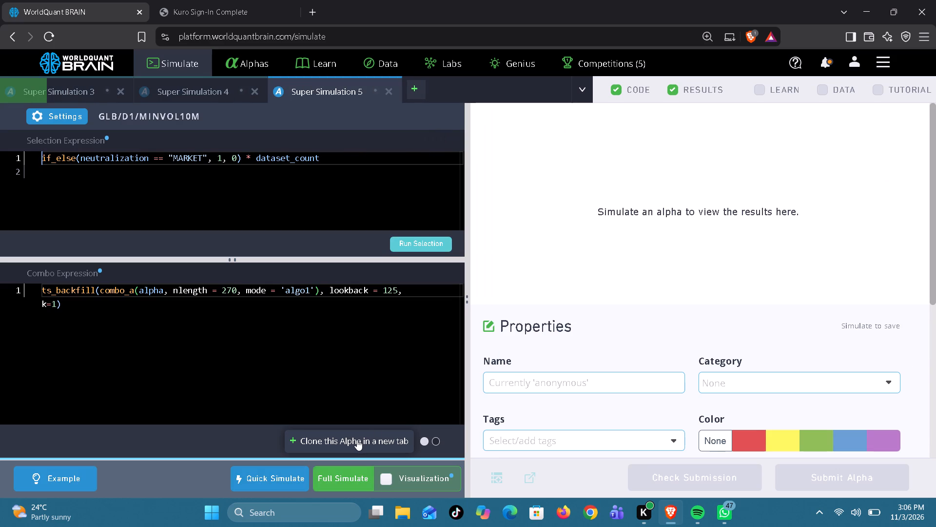
Set Super Simulation 4's neutralization to Statistical and its truncation to 0.08, and apply the settings.
{"action": "left_click", "coordinate": [205, 97]}
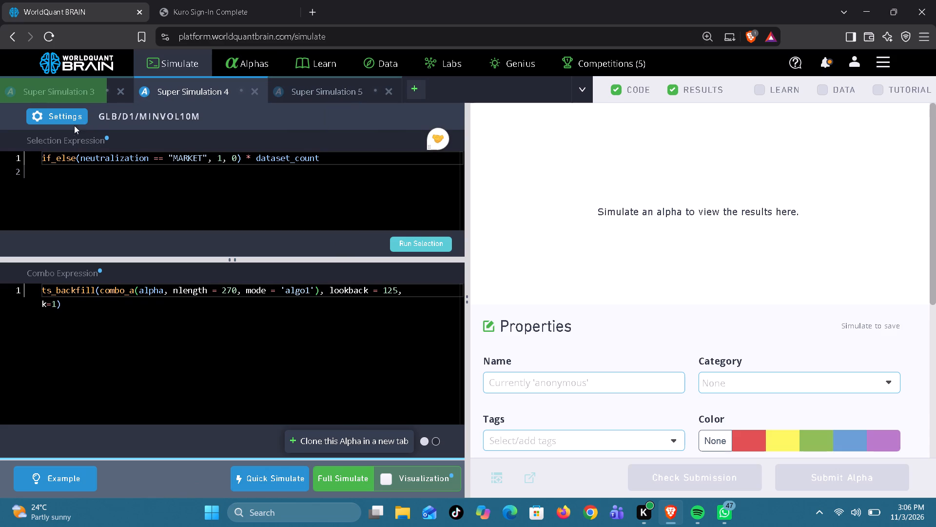
{"action": "left_click", "coordinate": [76, 94]}
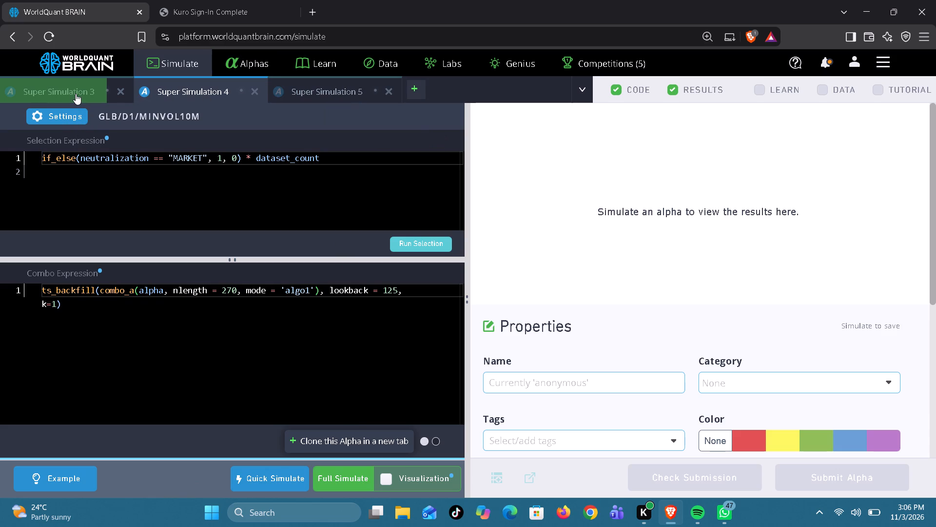
{"action": "left_click", "coordinate": [65, 118]}
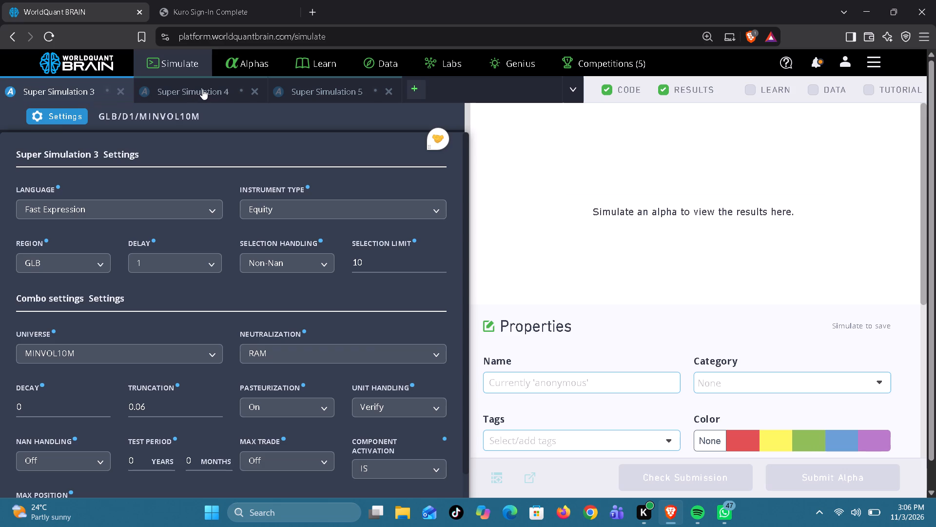
{"action": "left_click", "coordinate": [203, 89]}
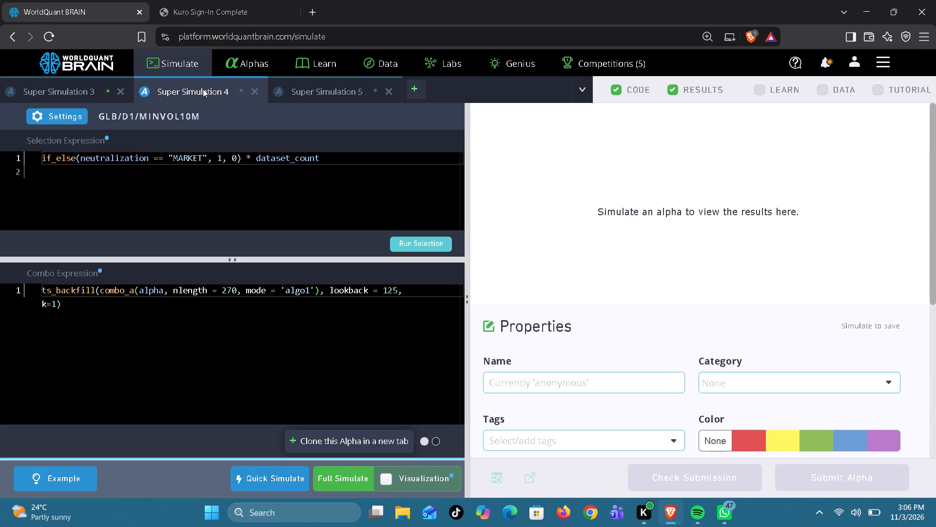
{"action": "left_click", "coordinate": [69, 119]}
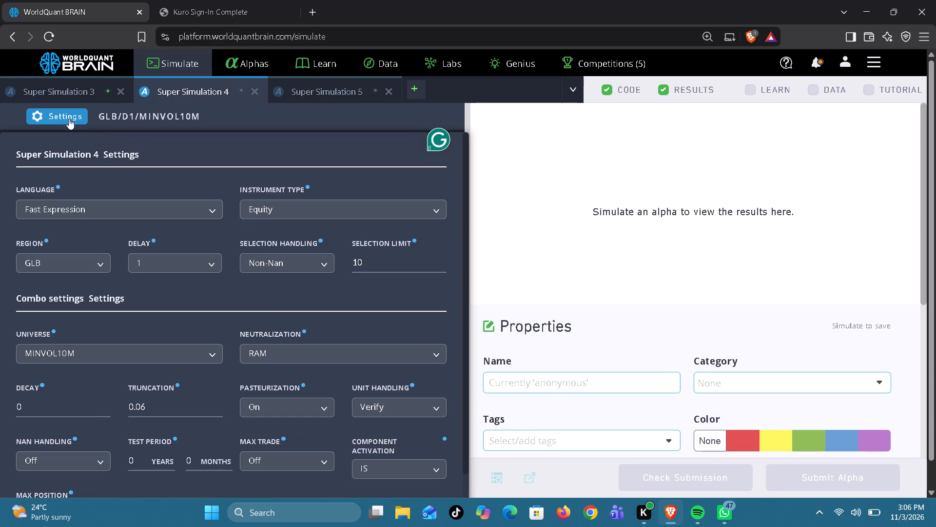
{"action": "left_click", "coordinate": [348, 349]}
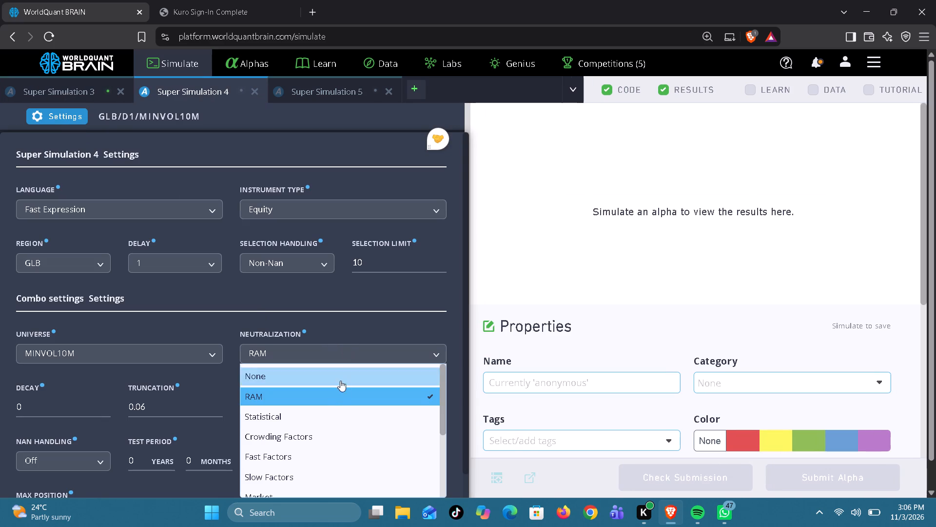
{"action": "left_click", "coordinate": [329, 413]}
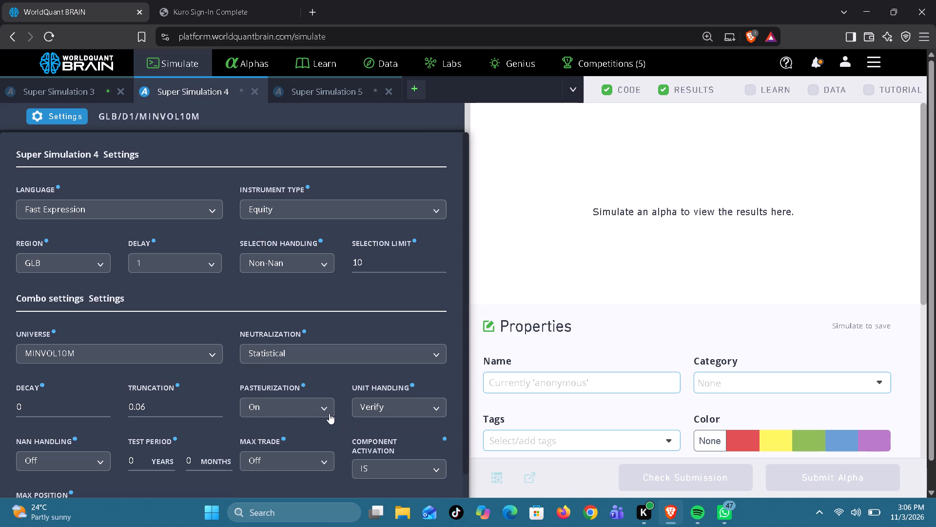
{"action": "left_click", "coordinate": [164, 407]}
{"action": "key", "text": "BackSpace"}
{"action": "key", "text": "8"}
{"action": "scroll", "coordinate": [307, 349], "scroll_direction": "down", "scroll_amount": 2}
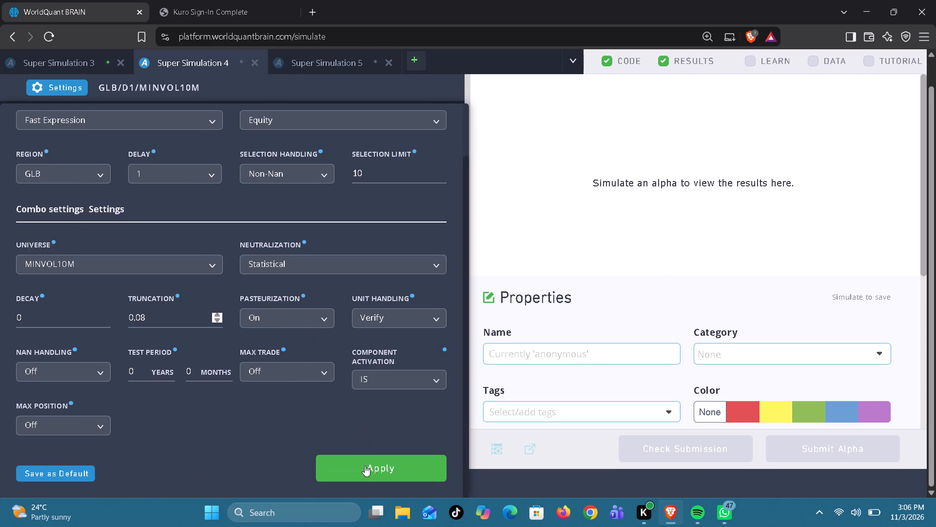
{"action": "left_click", "coordinate": [365, 471]}
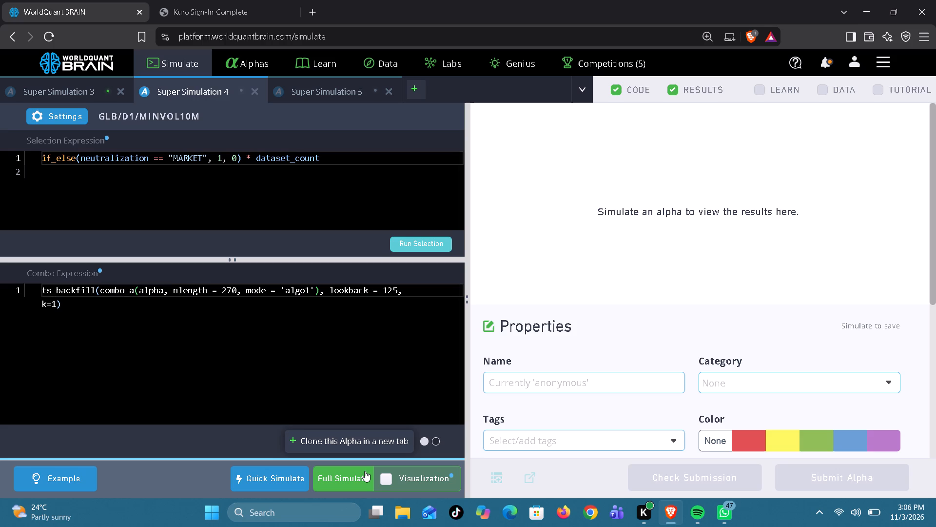
Start a full simulation of Super Simulation 4.
{"action": "left_click", "coordinate": [365, 471]}
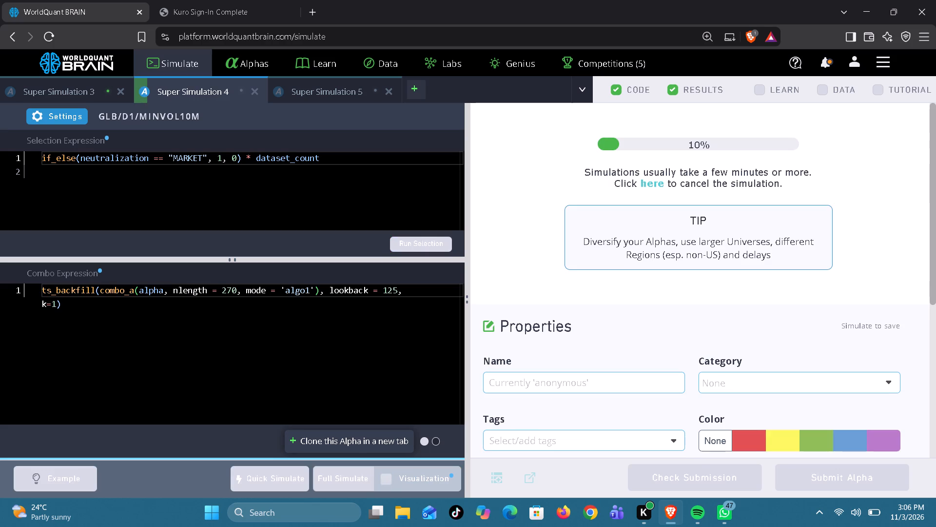
Set Super Simulation 5's neutralization to Fast Factors and apply the settings.
{"action": "left_click", "coordinate": [347, 84]}
{"action": "left_click", "coordinate": [74, 118]}
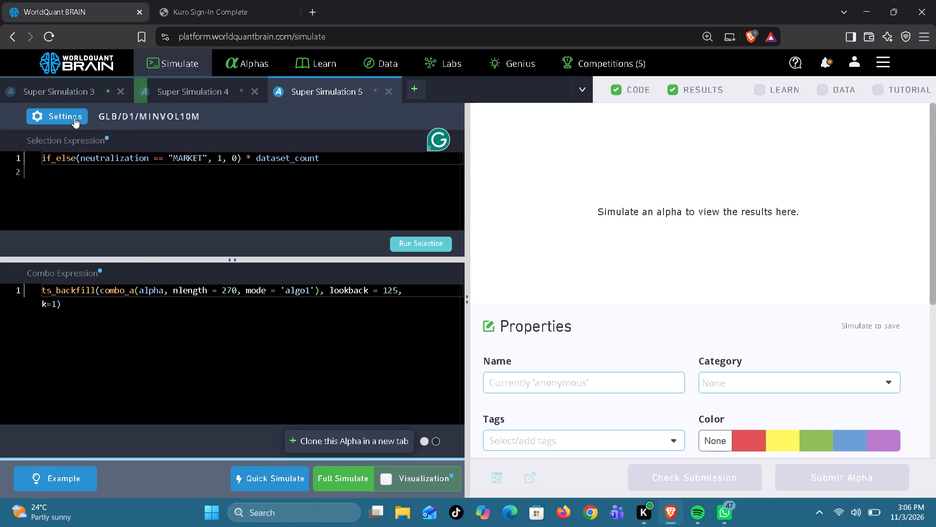
{"action": "left_click", "coordinate": [318, 355]}
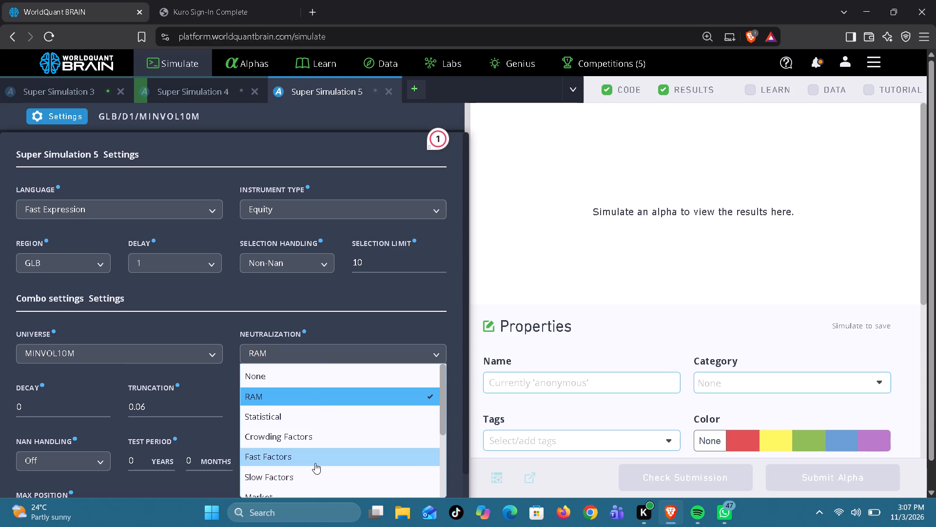
{"action": "left_click", "coordinate": [315, 463]}
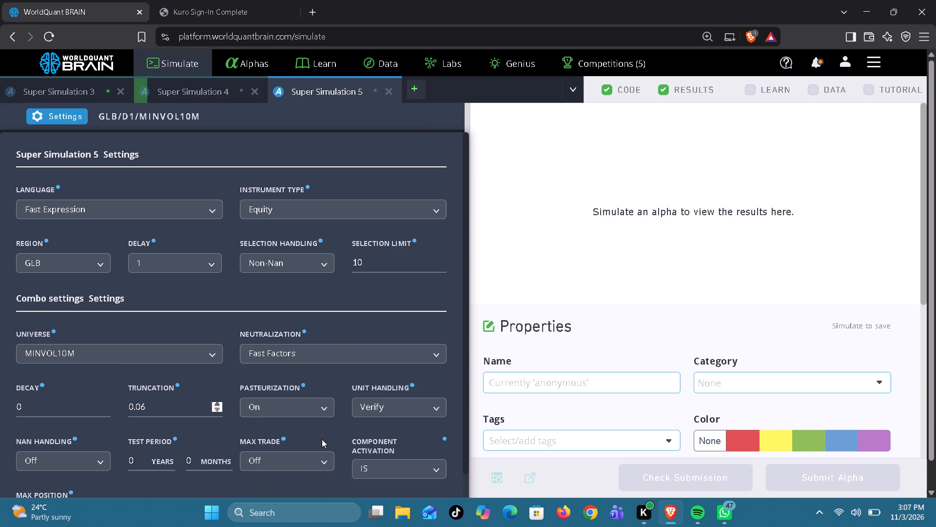
{"action": "scroll", "coordinate": [332, 346], "scroll_direction": "down", "scroll_amount": 1}
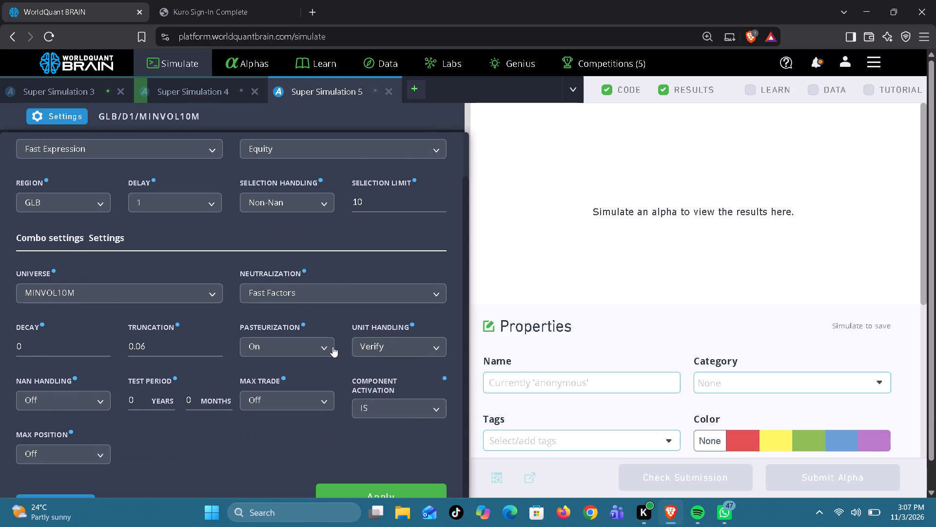
{"action": "left_click", "coordinate": [380, 488]}
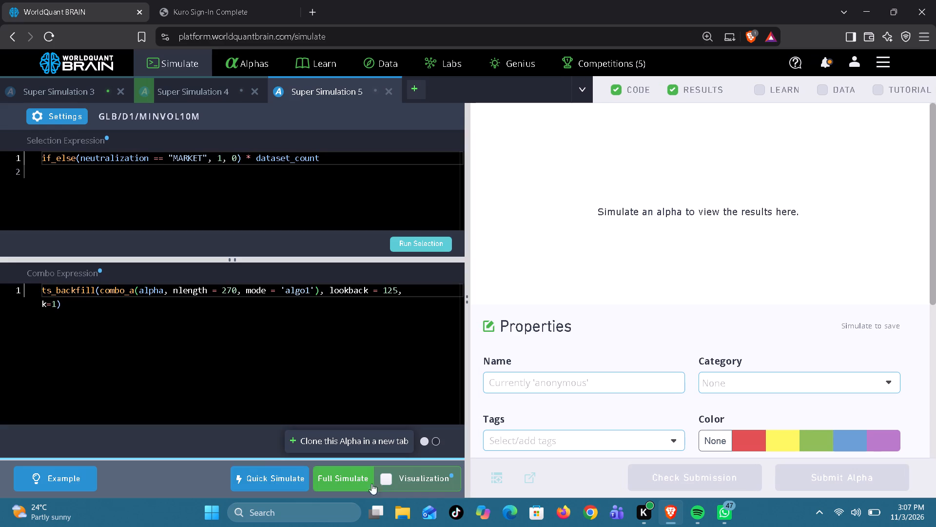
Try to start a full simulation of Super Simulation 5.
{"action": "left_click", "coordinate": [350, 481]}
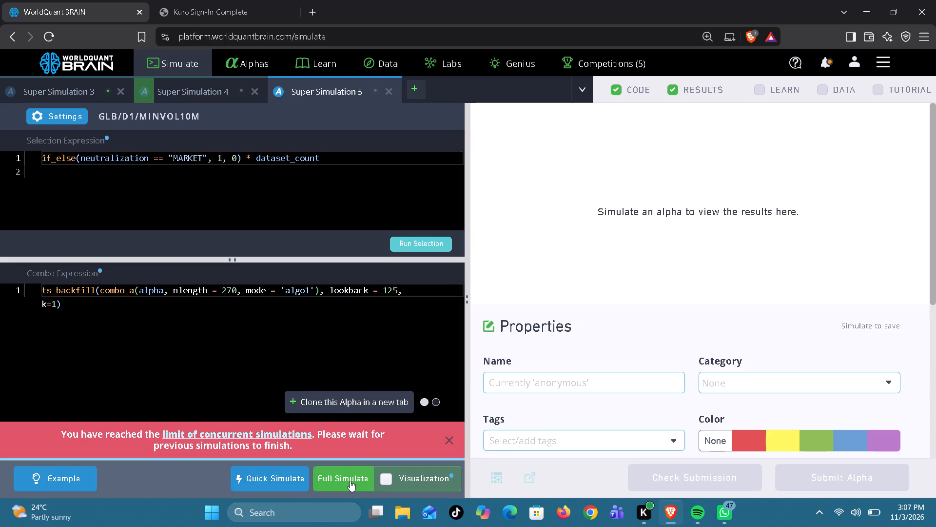
Change nlength to 570 in the combo expression of Super Simulation 3.
{"action": "left_click", "coordinate": [75, 96]}
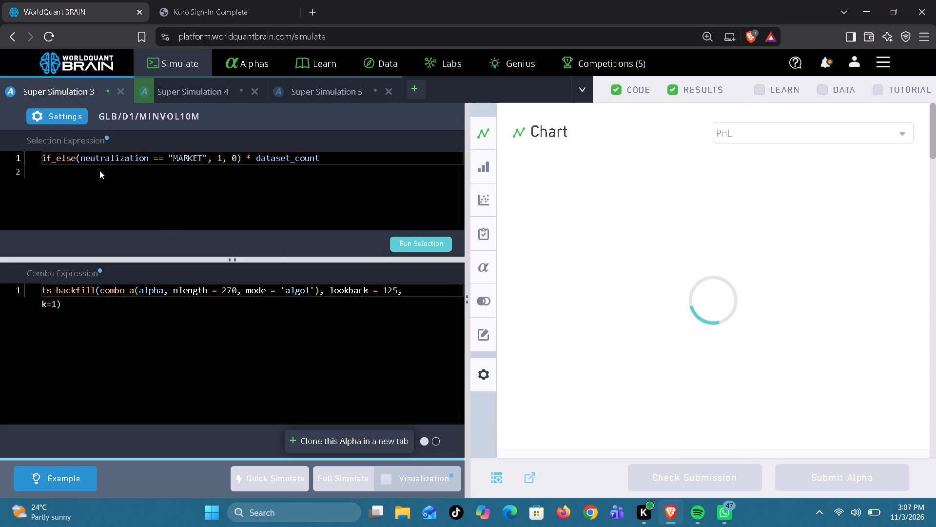
{"action": "left_click", "coordinate": [226, 292]}
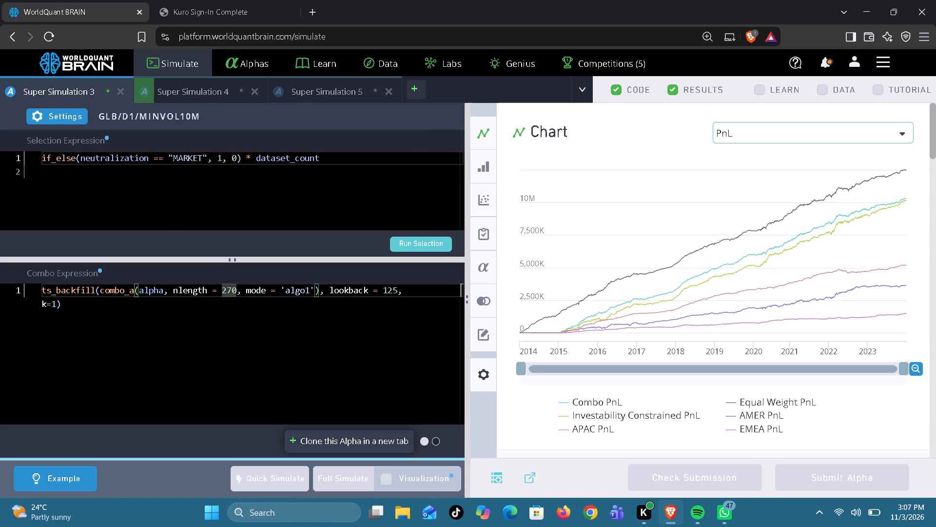
{"action": "key", "text": "BackSpace"}
{"action": "key", "text": "5"}
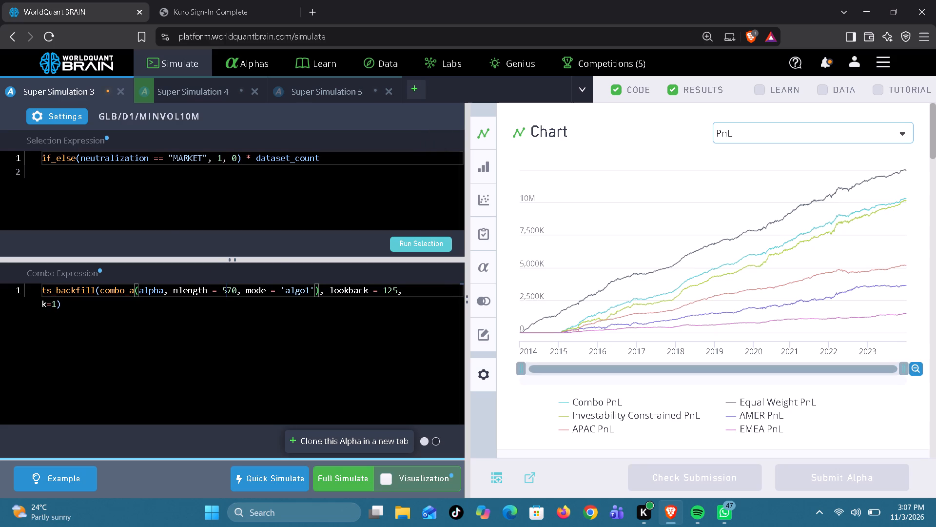
Run the selection expression of Super Simulation 3 to list its selected alphas.
{"action": "left_click", "coordinate": [411, 246]}
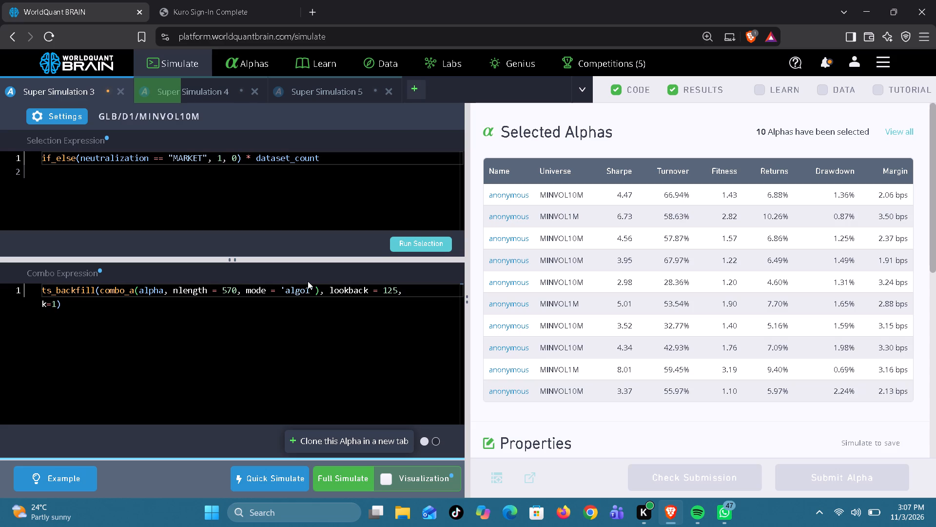
Start a full simulation of Super Simulation 3 with the edited combo expression, retrying if the concurrent simulation limit blocks it.
{"action": "left_click", "coordinate": [345, 480]}
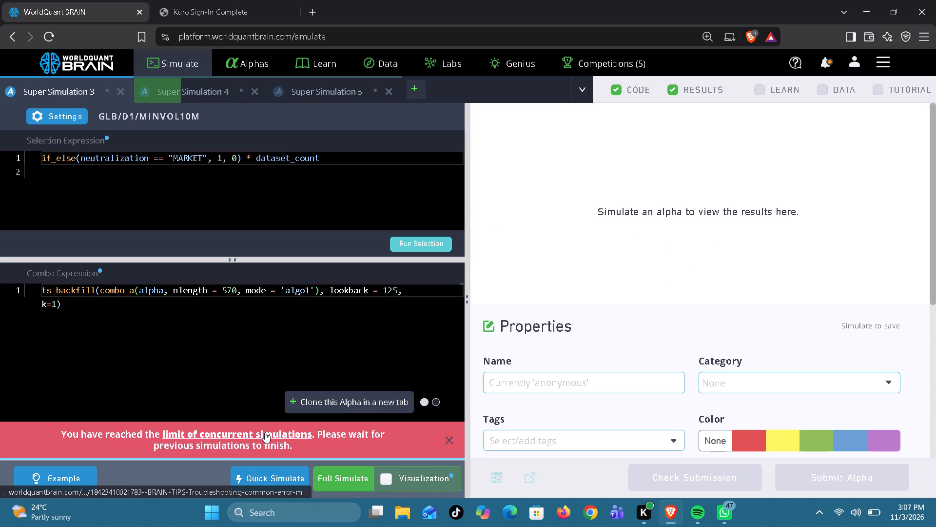
{"action": "left_click", "coordinate": [450, 441]}
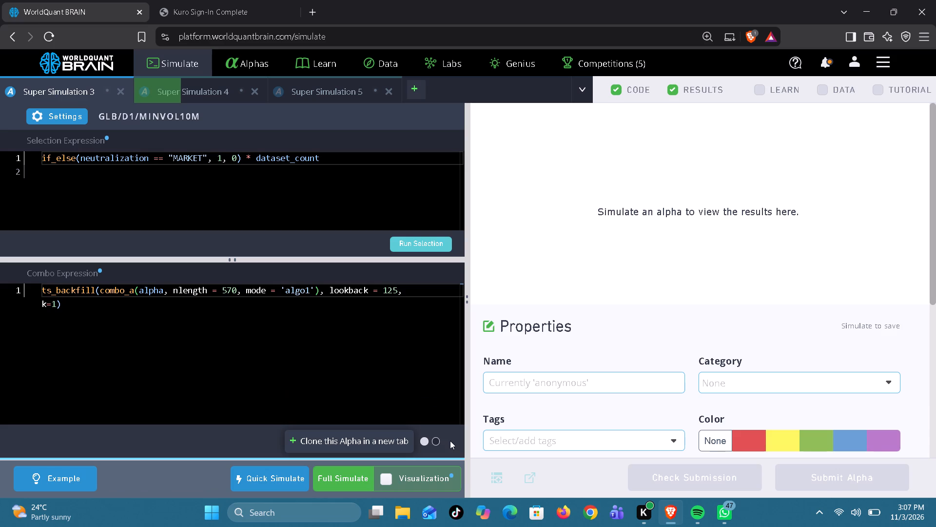
{"action": "left_click", "coordinate": [435, 441]}
{"action": "left_click", "coordinate": [333, 487]}
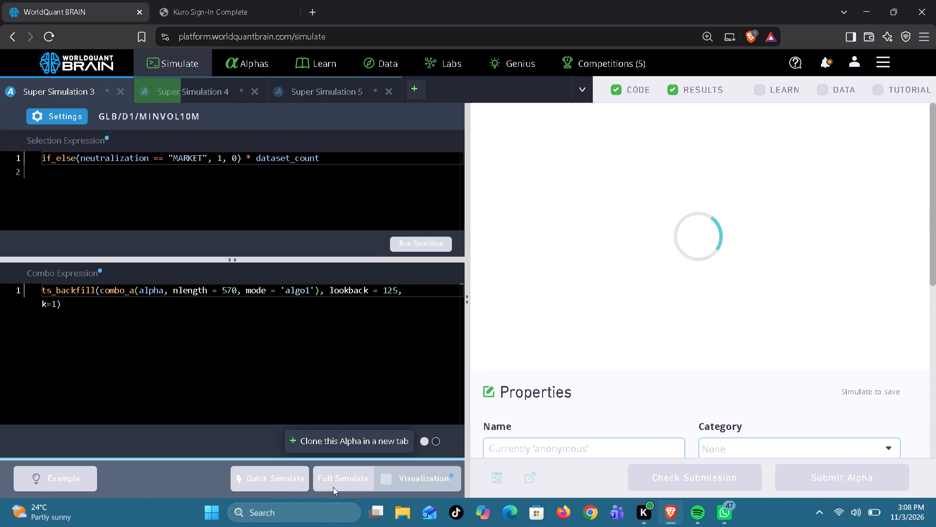
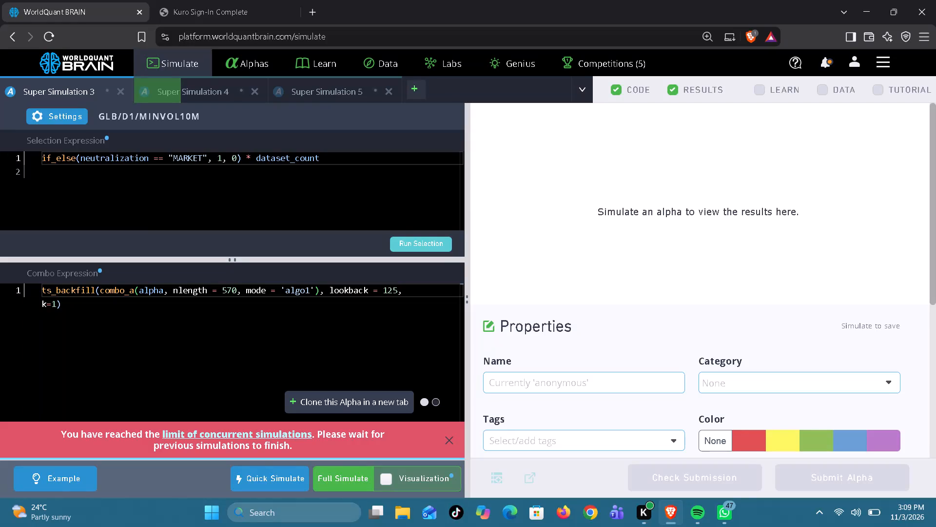
Delete the last hour of browsing history, cookies, cached files and download history in the browser's privacy settings.
{"action": "left_click", "coordinate": [333, 90]}
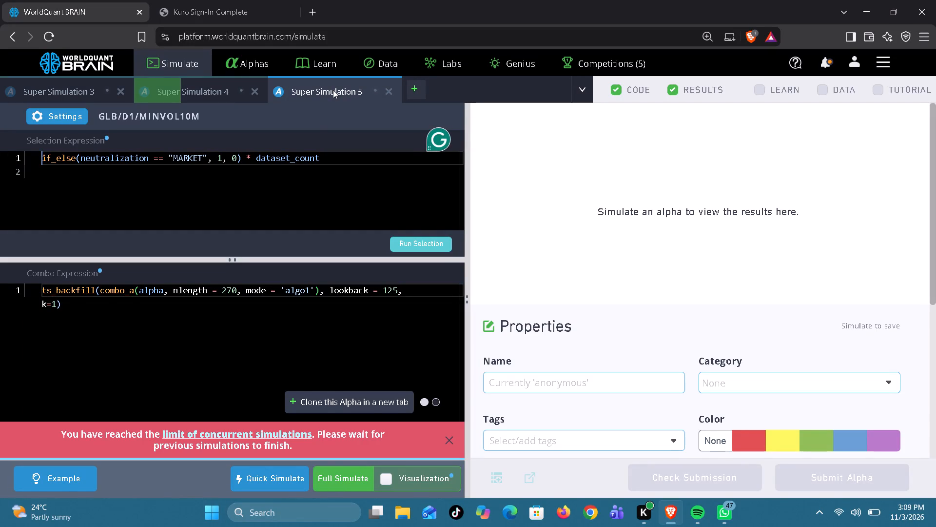
{"action": "left_click", "coordinate": [933, 34]}
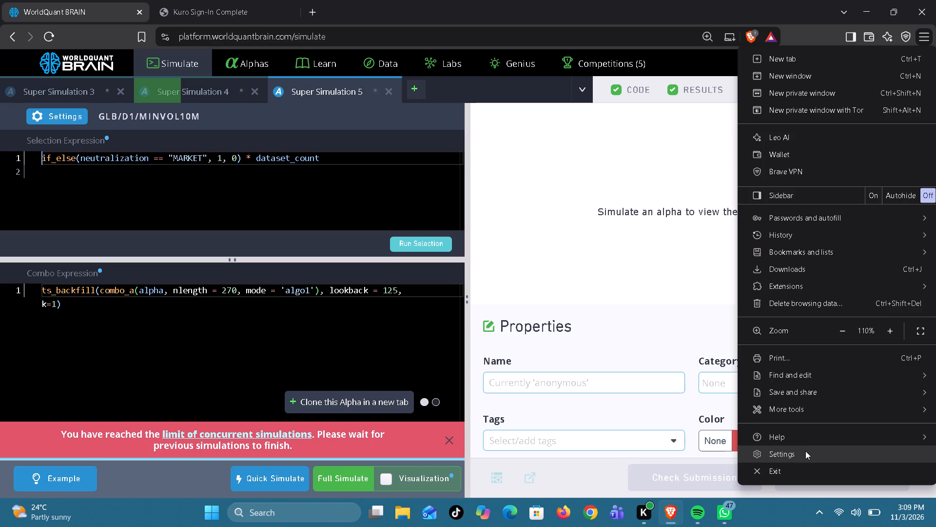
{"action": "left_click", "coordinate": [805, 451]}
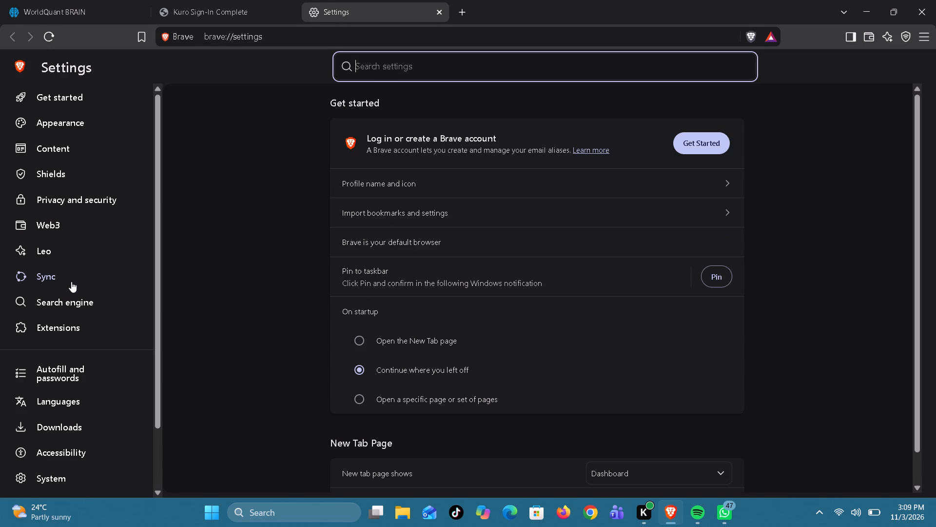
{"action": "scroll", "coordinate": [60, 409], "scroll_direction": "down", "scroll_amount": 3}
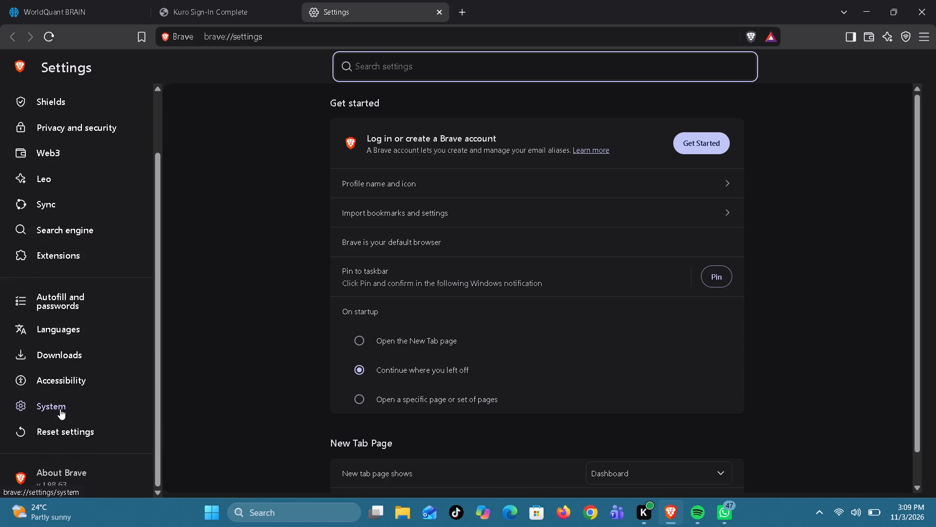
{"action": "left_click", "coordinate": [57, 431]}
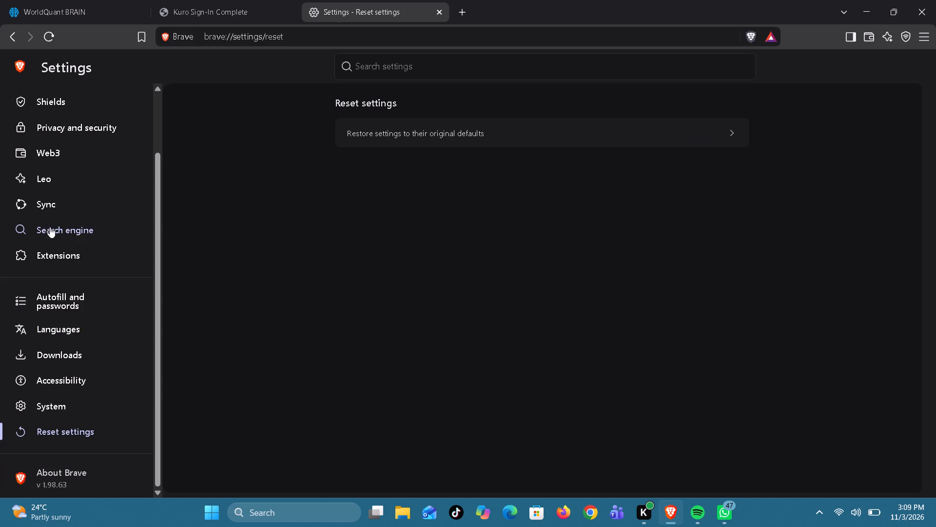
{"action": "left_click", "coordinate": [83, 125]}
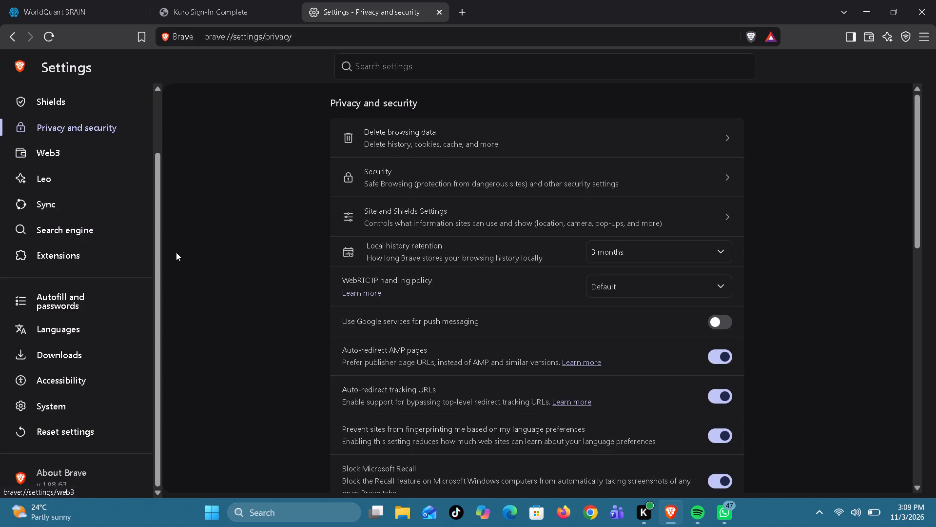
{"action": "left_click", "coordinate": [443, 144]}
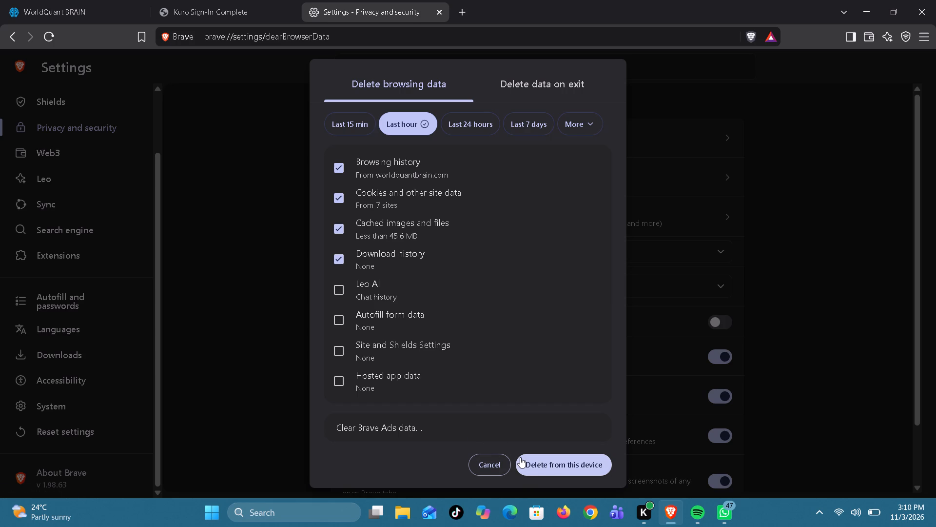
{"action": "left_click", "coordinate": [536, 463]}
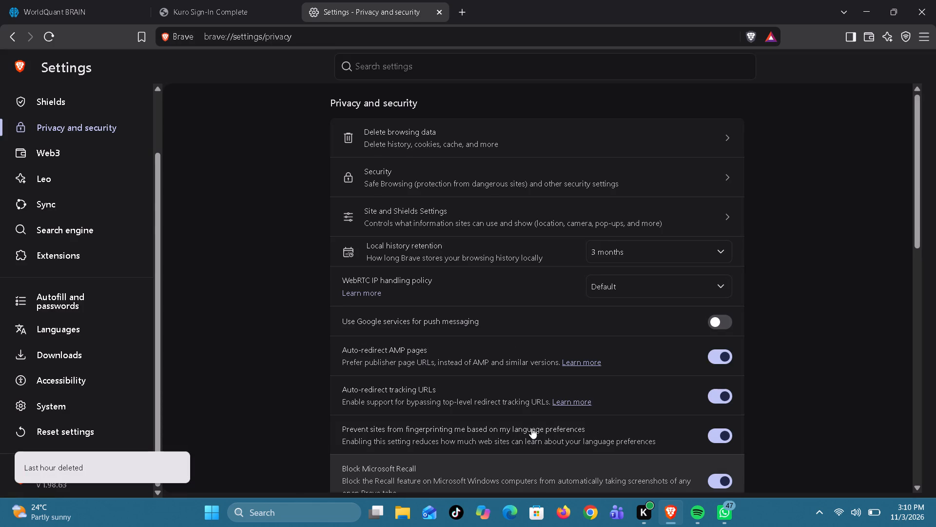
Return to the WorldQuant BRAIN page and start a full simulation of Super Simulation 5.
{"action": "left_click", "coordinate": [73, 6]}
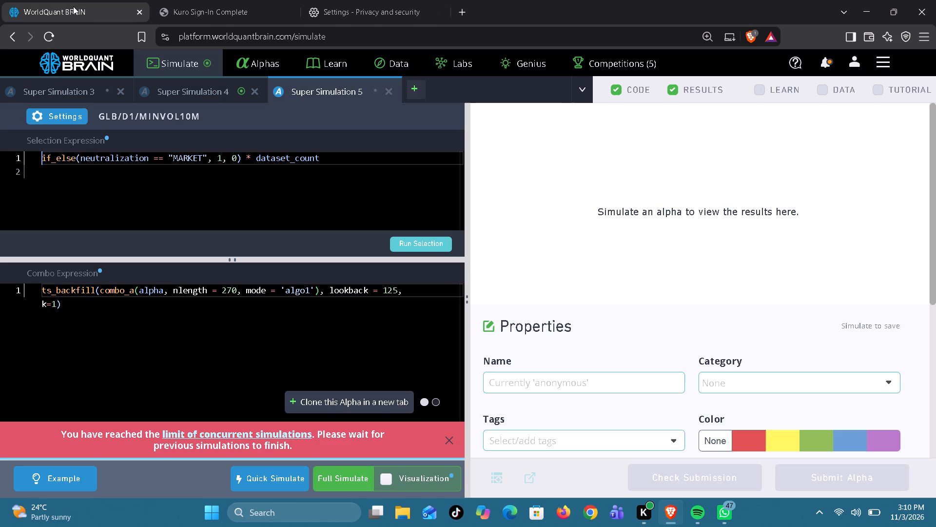
{"action": "left_click", "coordinate": [348, 477]}
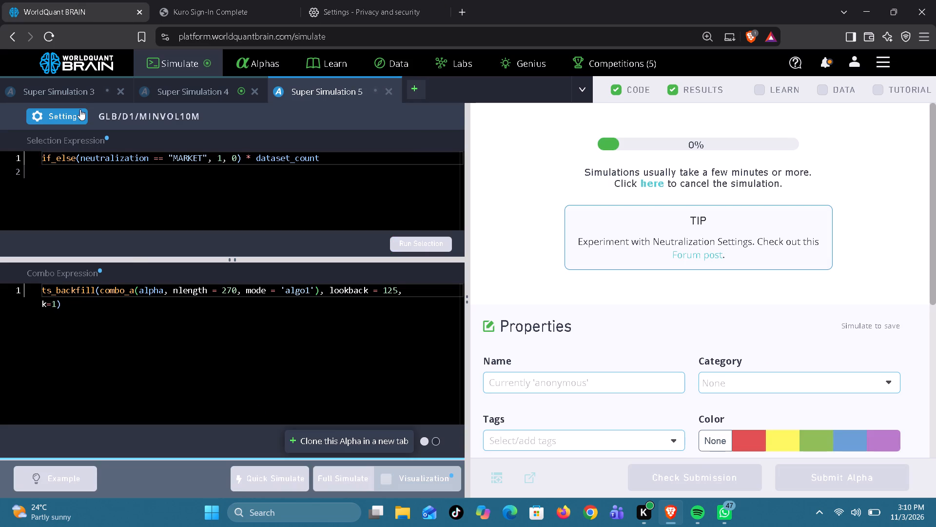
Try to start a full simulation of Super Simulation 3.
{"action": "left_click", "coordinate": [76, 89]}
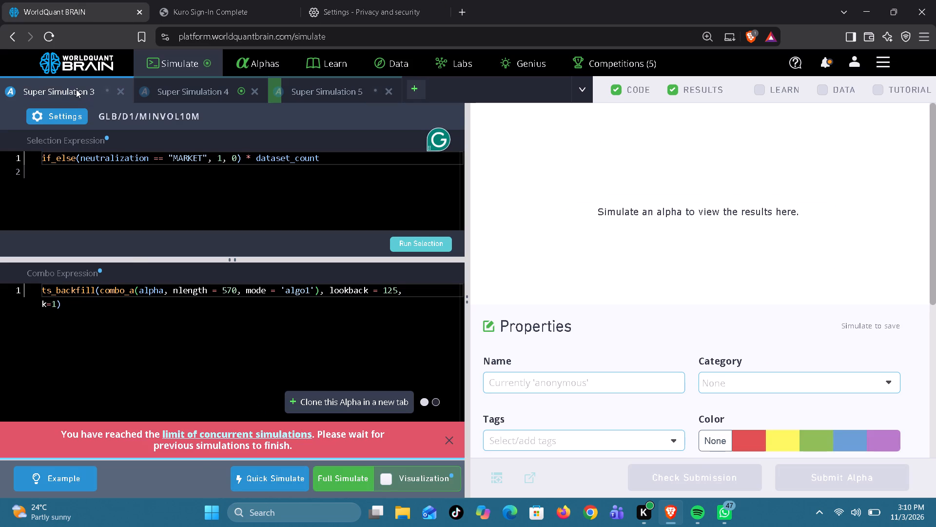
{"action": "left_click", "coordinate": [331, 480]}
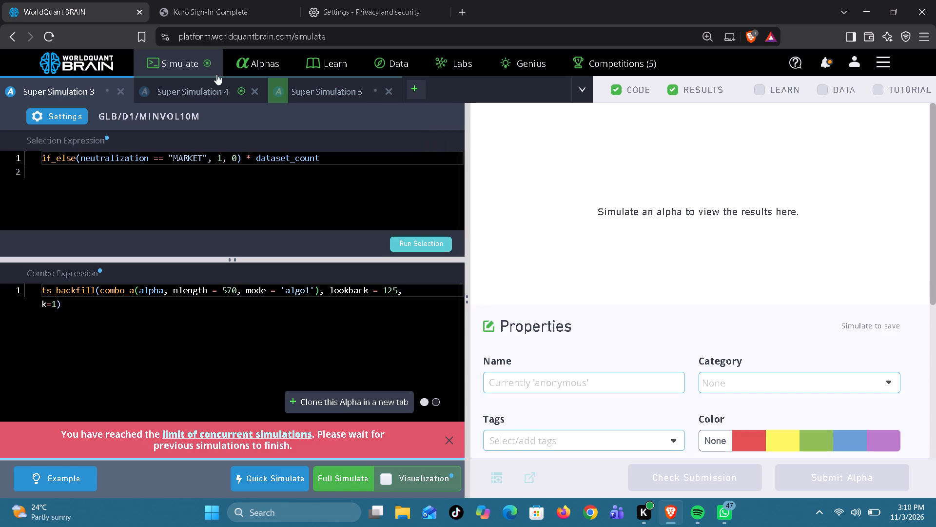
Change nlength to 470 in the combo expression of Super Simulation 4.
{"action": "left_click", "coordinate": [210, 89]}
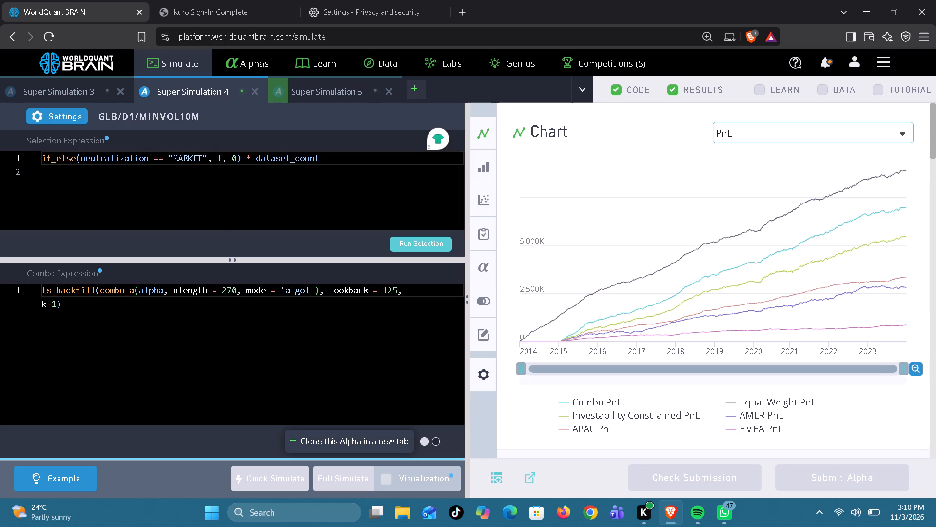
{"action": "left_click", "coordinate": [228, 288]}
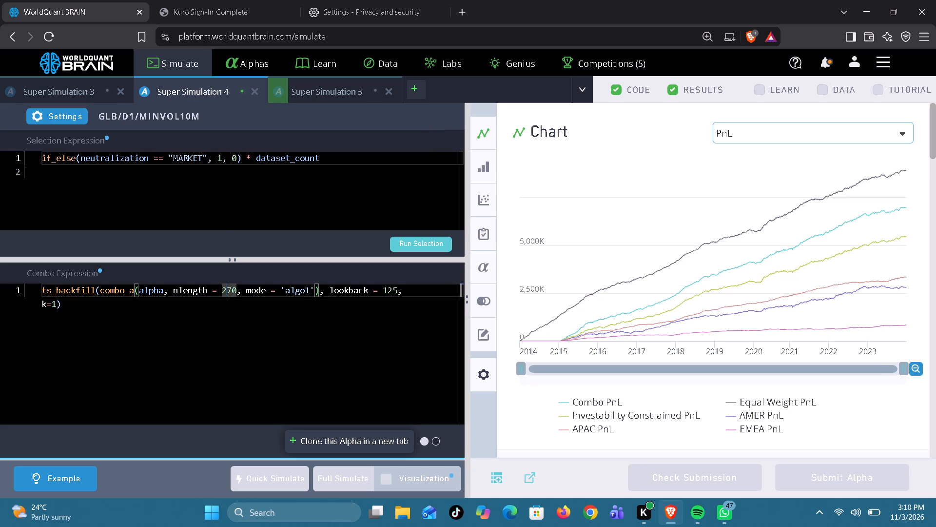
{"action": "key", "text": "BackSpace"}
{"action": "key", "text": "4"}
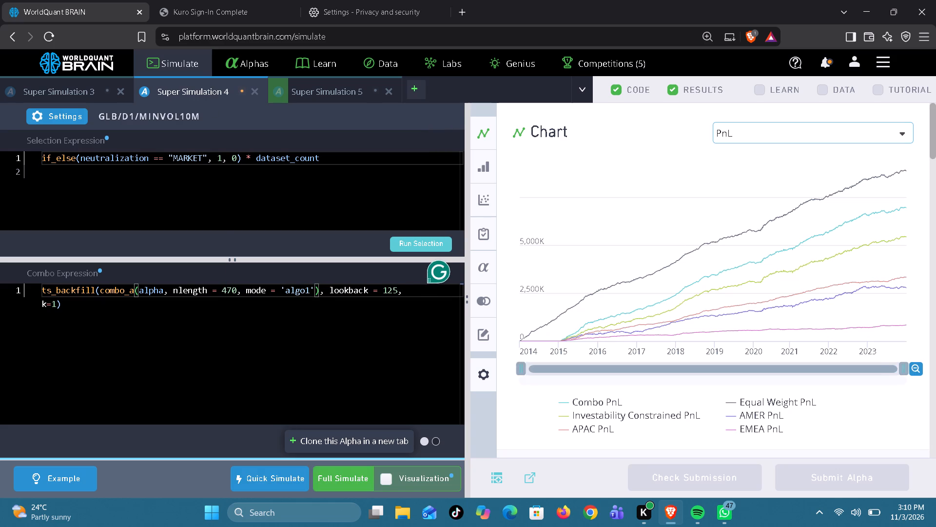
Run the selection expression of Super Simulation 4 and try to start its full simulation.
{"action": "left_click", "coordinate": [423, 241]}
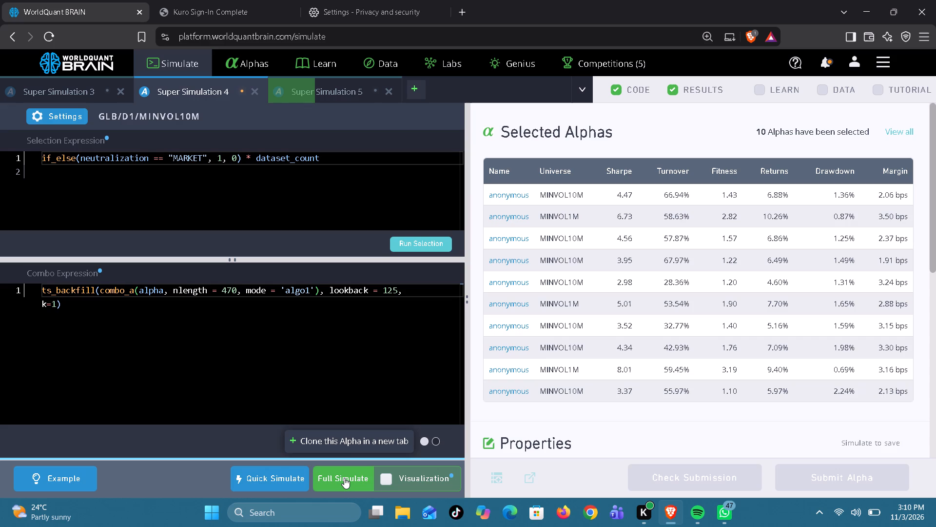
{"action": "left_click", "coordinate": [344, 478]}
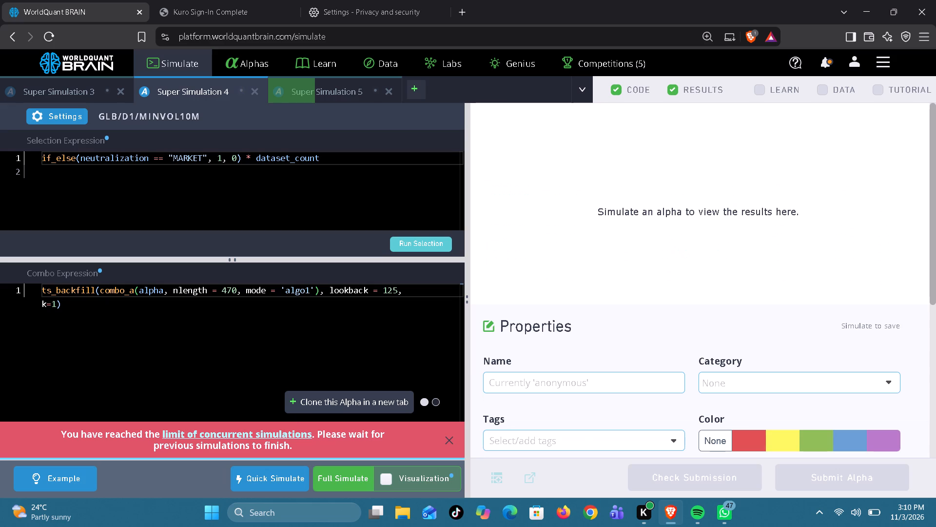
Close Super Simulation 4 and Super Simulation 3, discarding their unsimulated code and keeping only Super Simulation 5 open.
{"action": "left_click", "coordinate": [93, 94]}
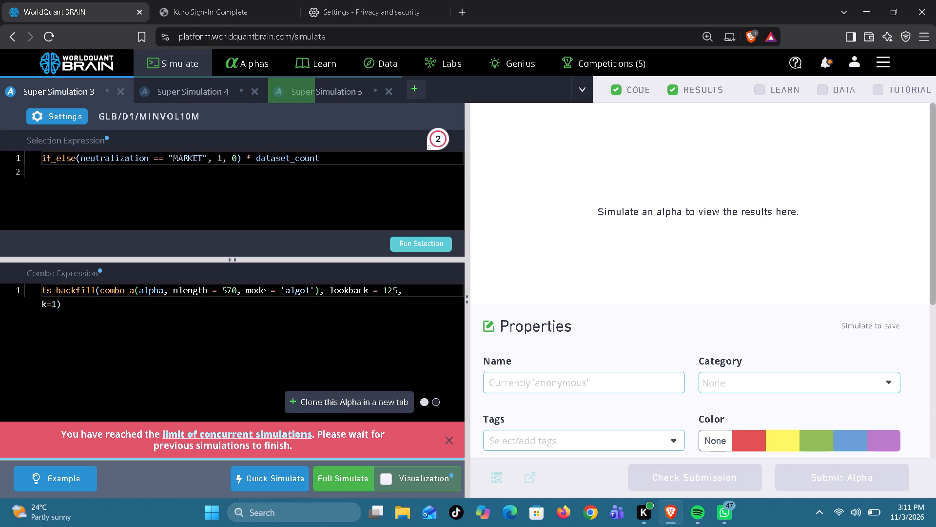
{"action": "left_click", "coordinate": [256, 91]}
{"action": "left_click", "coordinate": [515, 335]}
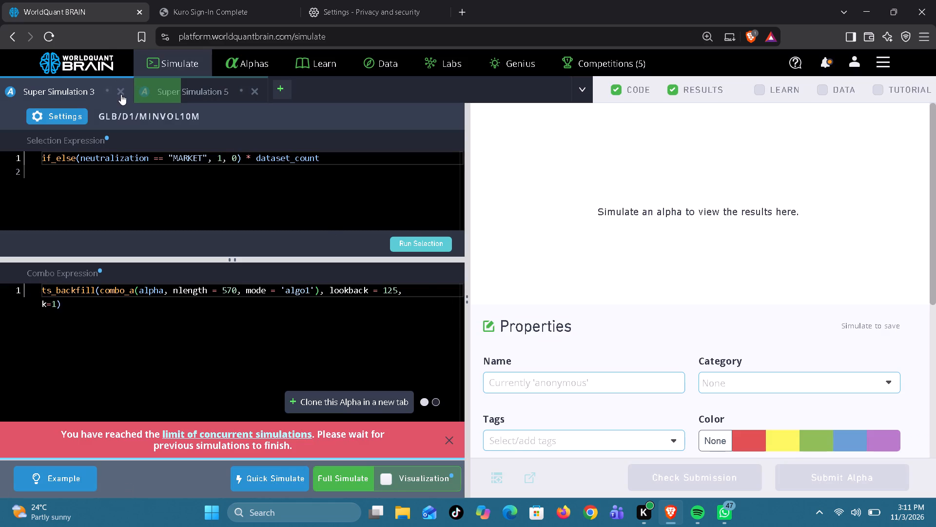
{"action": "left_click", "coordinate": [121, 94]}
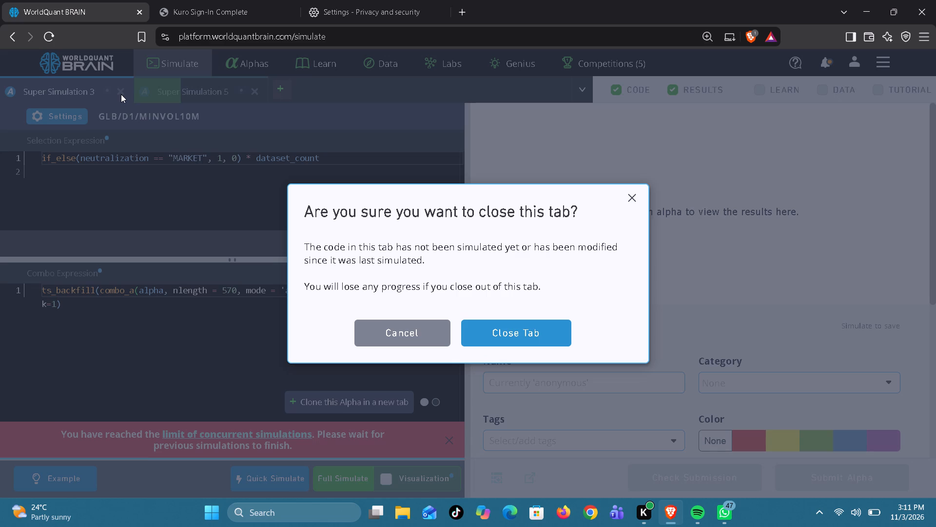
{"action": "left_click", "coordinate": [510, 345]}
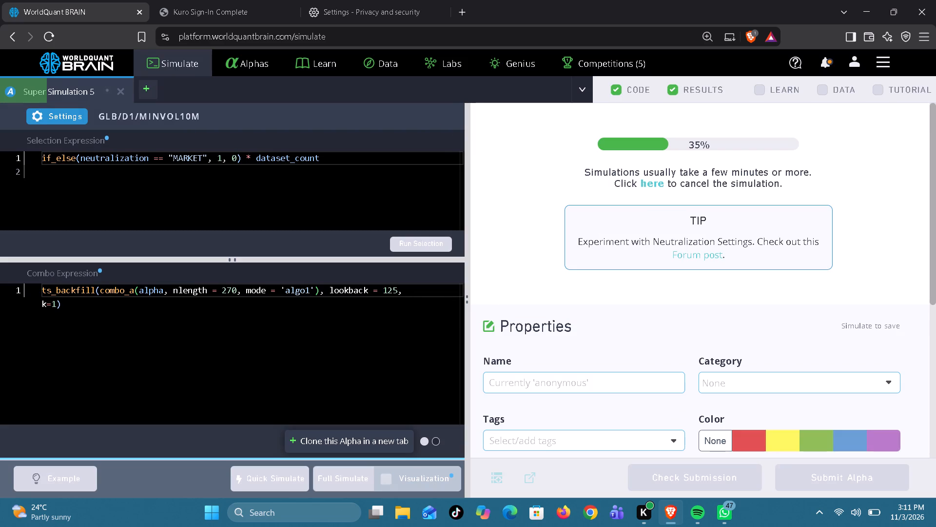
Duplicate the WorldQuant BRAIN simulate page twice in the browser and return to the original page.
{"action": "right_click", "coordinate": [76, 6]}
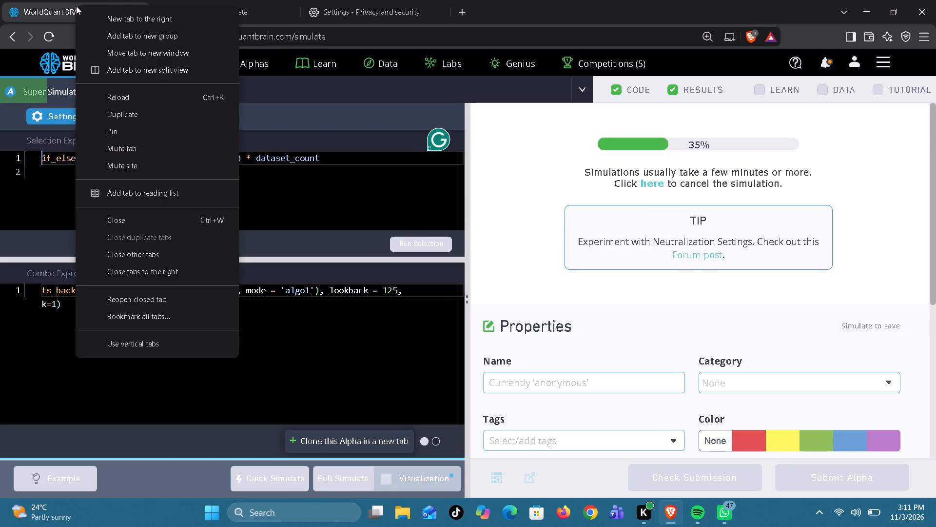
{"action": "left_click", "coordinate": [157, 114]}
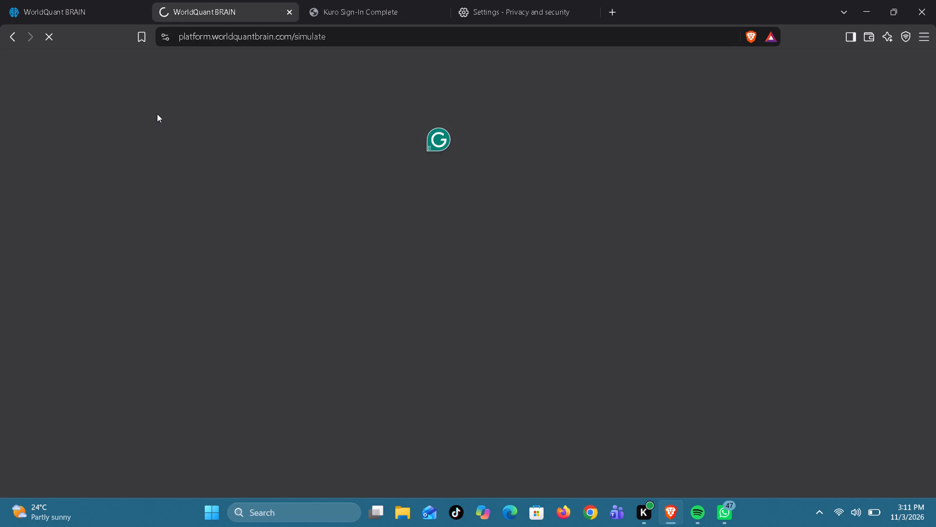
{"action": "right_click", "coordinate": [102, 8]}
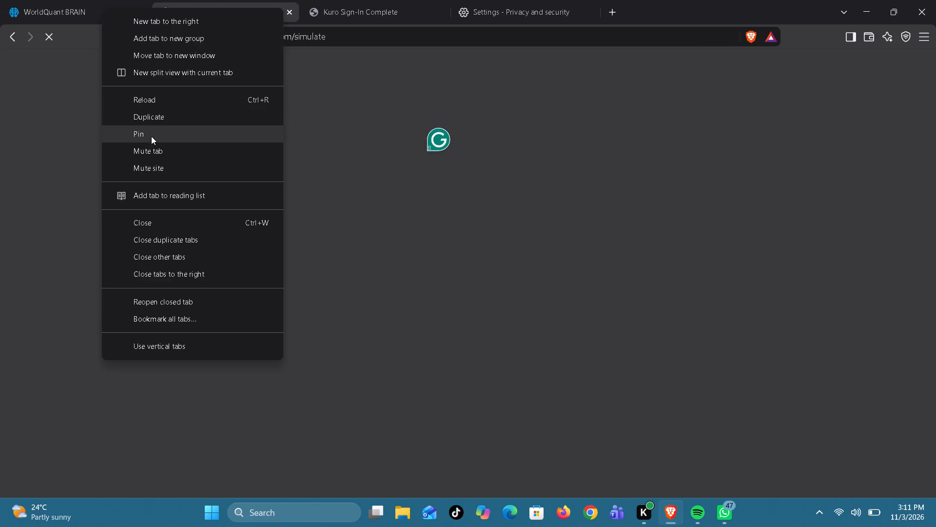
{"action": "left_click", "coordinate": [166, 120]}
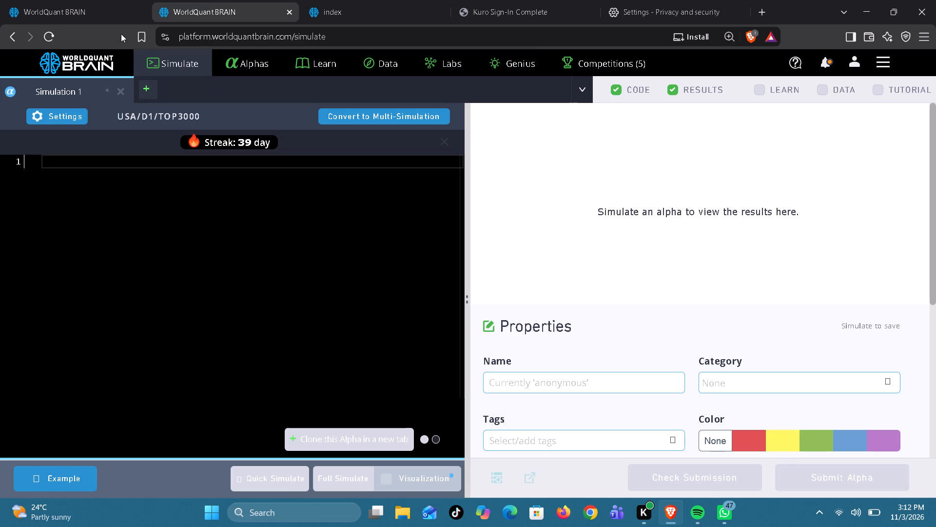
{"action": "left_click", "coordinate": [106, 12]}
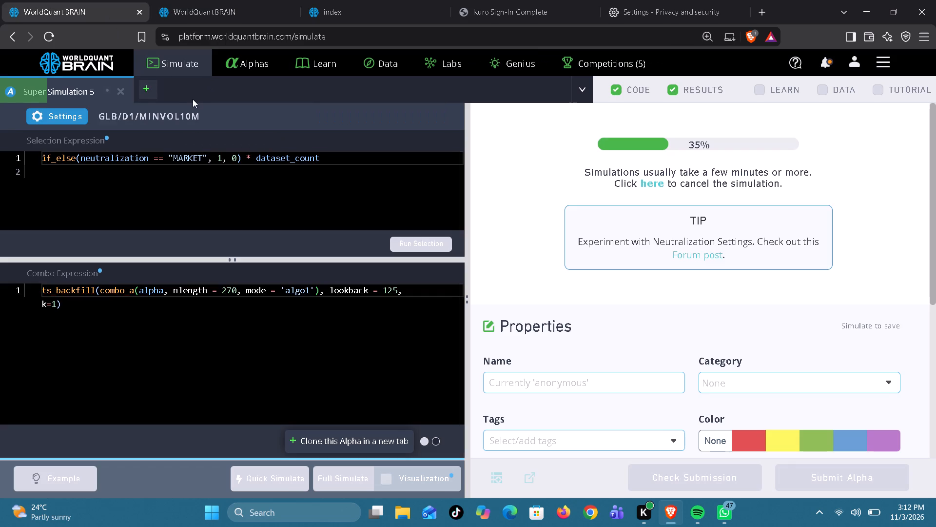
Switch to WhatsApp.
{"action": "left_click", "coordinate": [724, 507]}
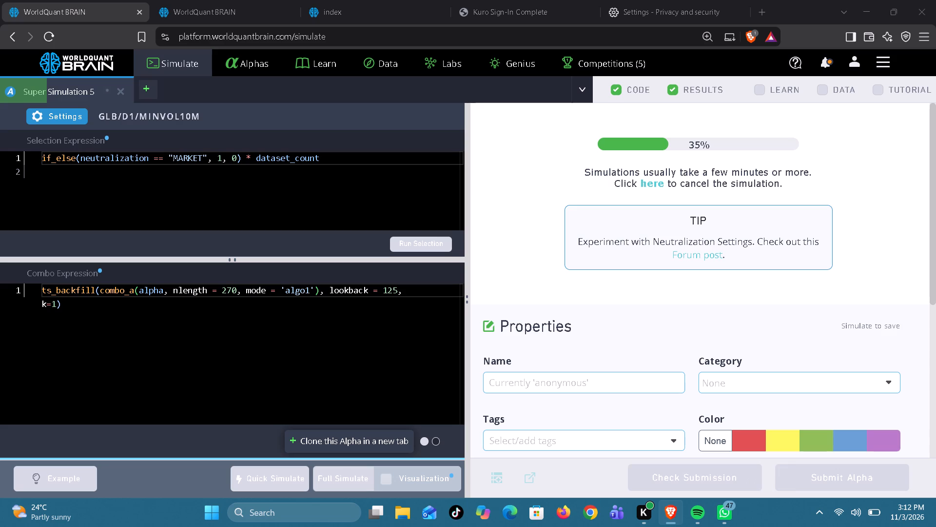
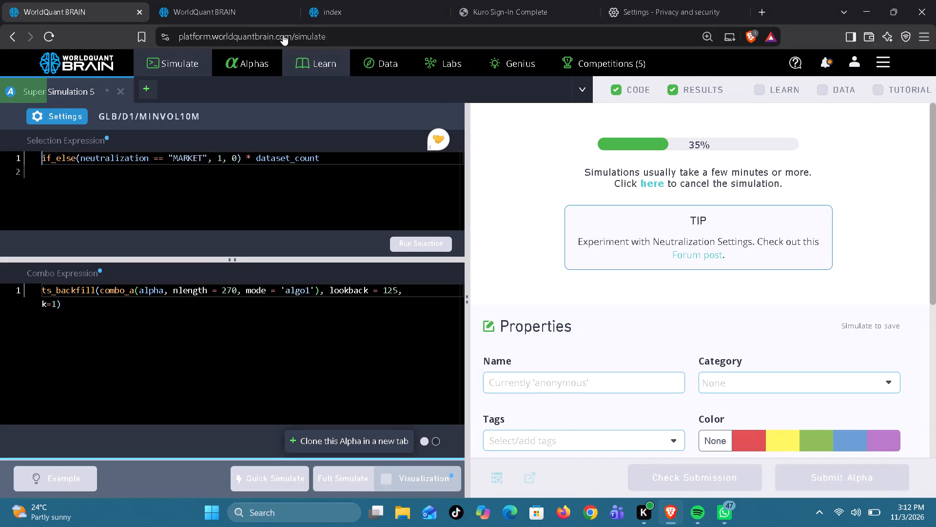
Close the empty Simulation 1 on the duplicated WorldQuant BRAIN simulate page in the second browser tab.
{"action": "left_click", "coordinate": [254, 18]}
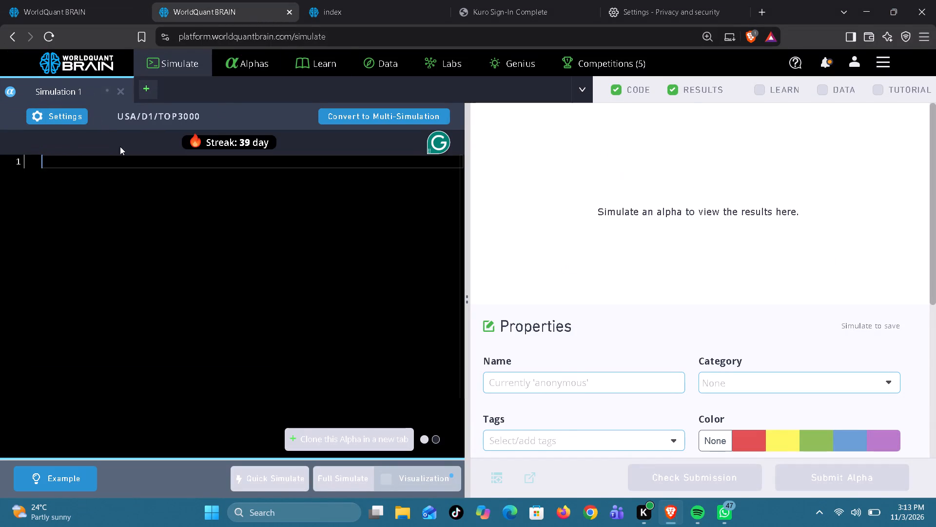
{"action": "left_click", "coordinate": [118, 94]}
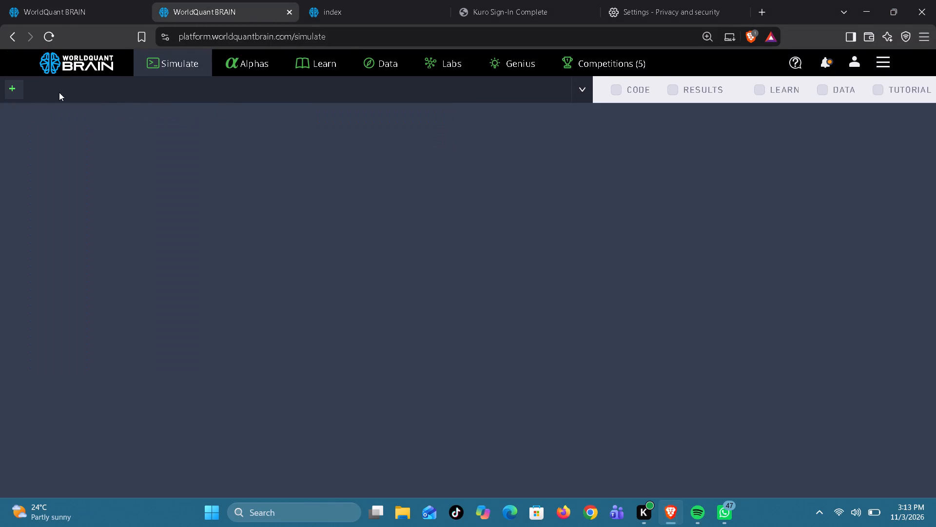
Start adding a new simulation on the emptied simulate page.
{"action": "left_click", "coordinate": [17, 91]}
Create a new Super Simulation on the emptied simulate page.
{"action": "left_click", "coordinate": [12, 90]}
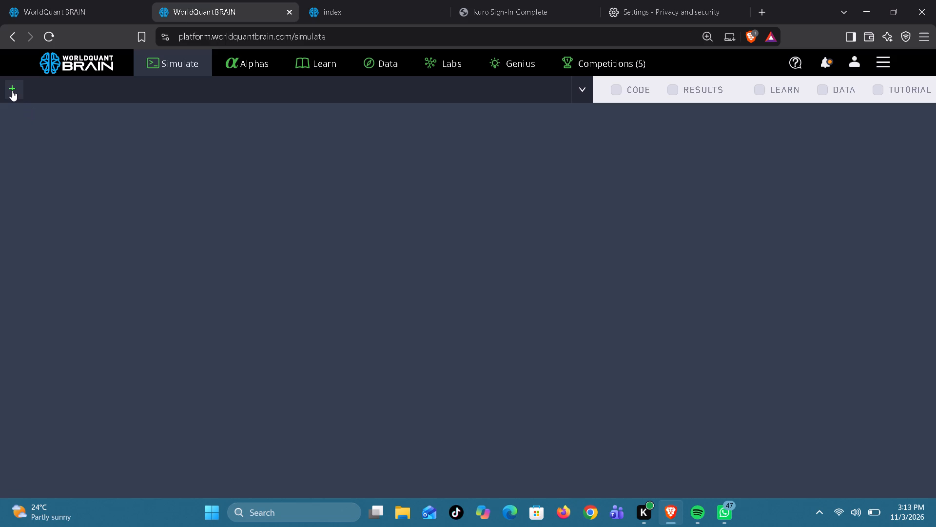
{"action": "left_click", "coordinate": [12, 85]}
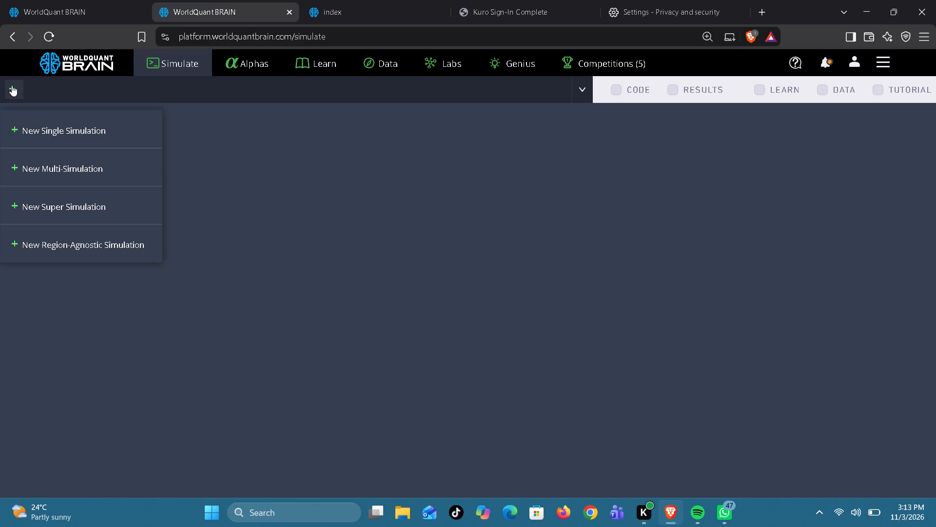
{"action": "left_click", "coordinate": [95, 206]}
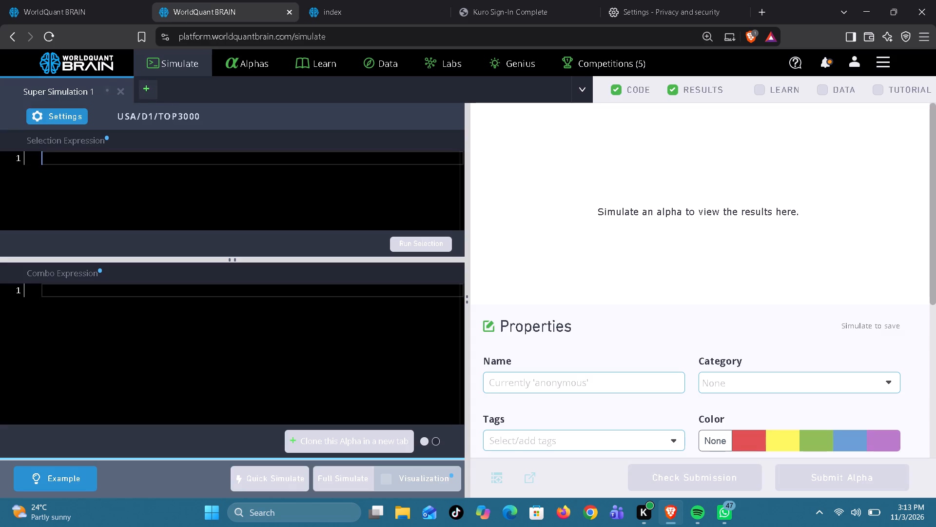
Paste the copied line into the Selection Expression and strip its "40." prefix, leaving operator_count / (1 + datafield_count) * (datacategory_count < 3).
{"action": "left_click", "coordinate": [107, 158]}
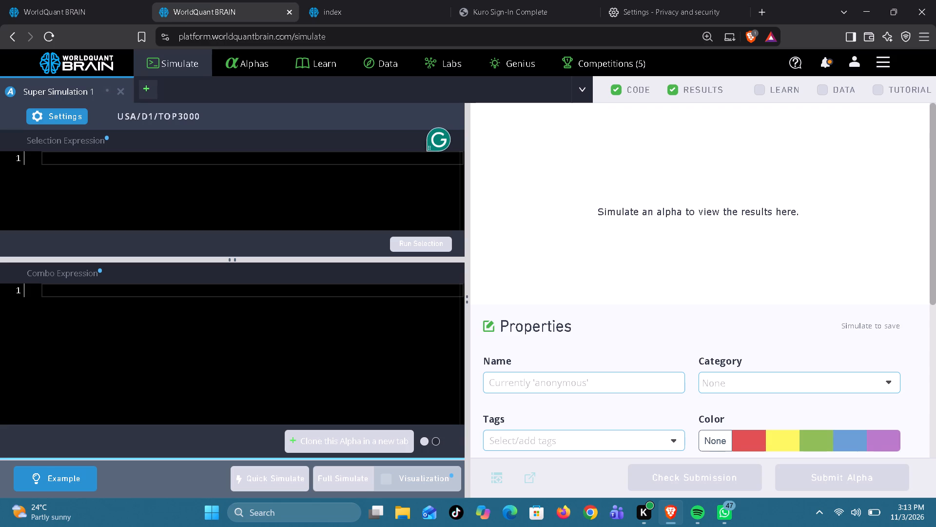
{"action": "left_click", "coordinate": [107, 158]}
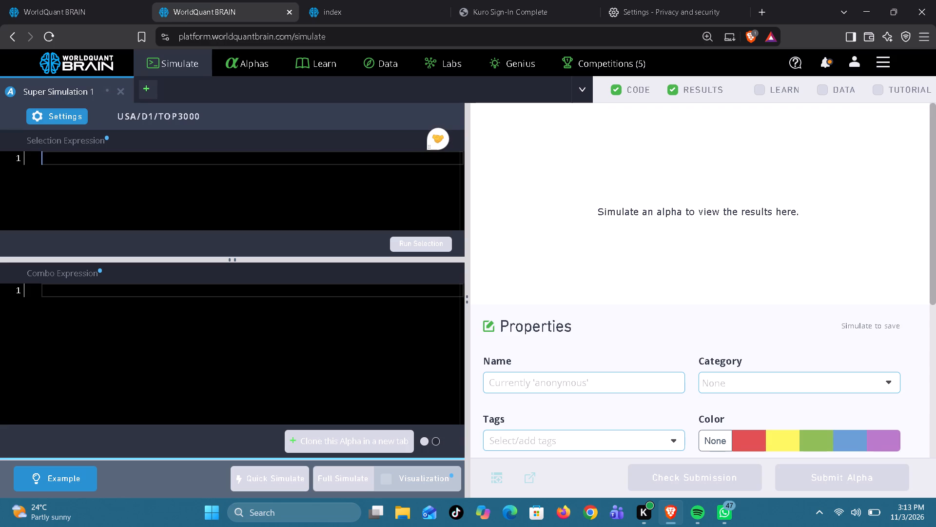
{"action": "left_click", "coordinate": [107, 158]}
{"action": "key", "text": "ctrl+v"}
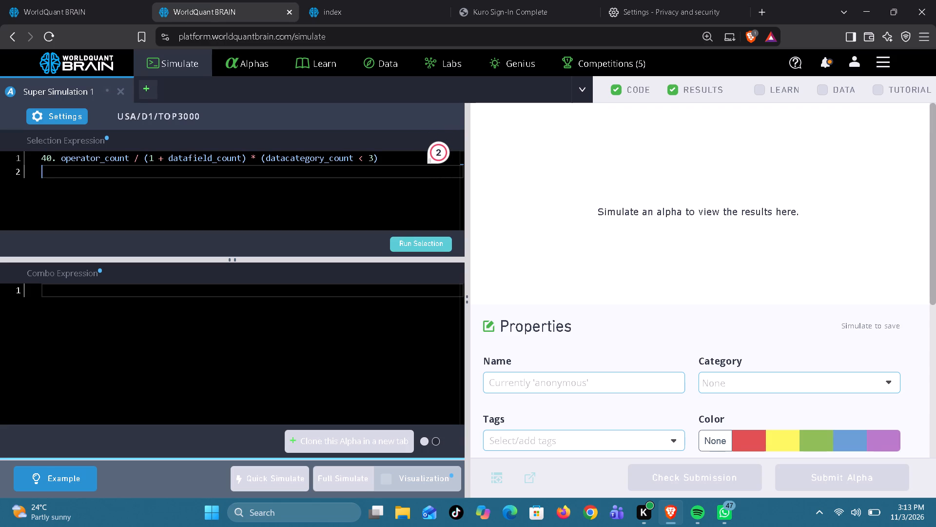
{"action": "left_click", "coordinate": [59, 162]}
{"action": "key", "text": "BackSpace"}
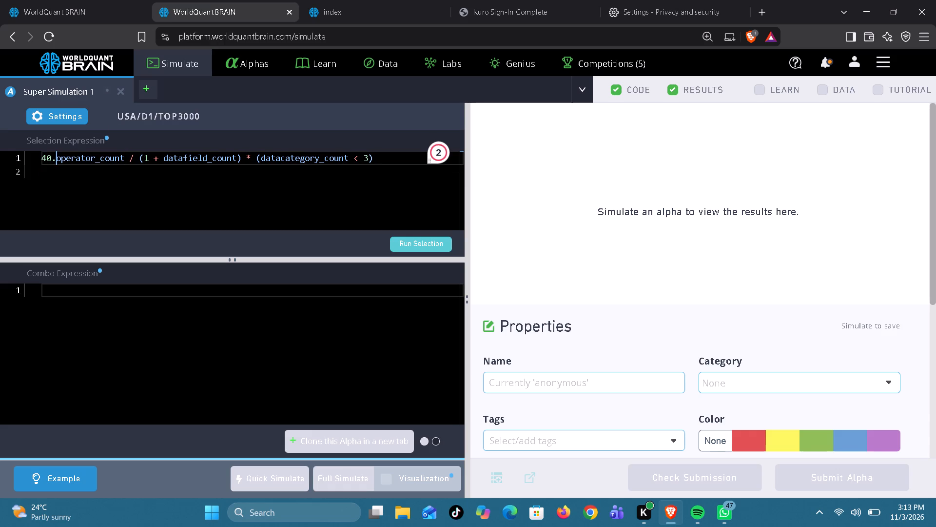
{"action": "key", "text": "BackSpace"}
{"action": "key", "text": "BackSpace"}
{"action": "key", "text": "BackSpace"}
{"action": "key", "text": "BackSpace"}
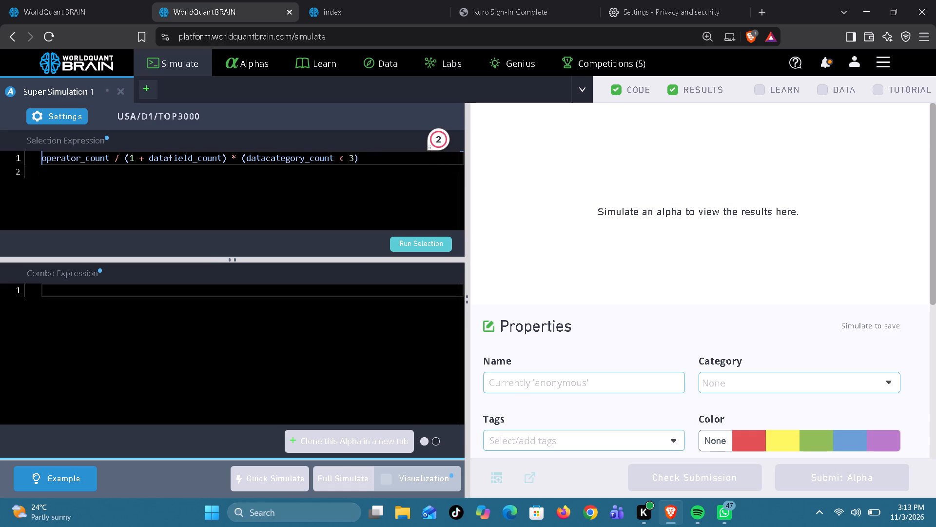
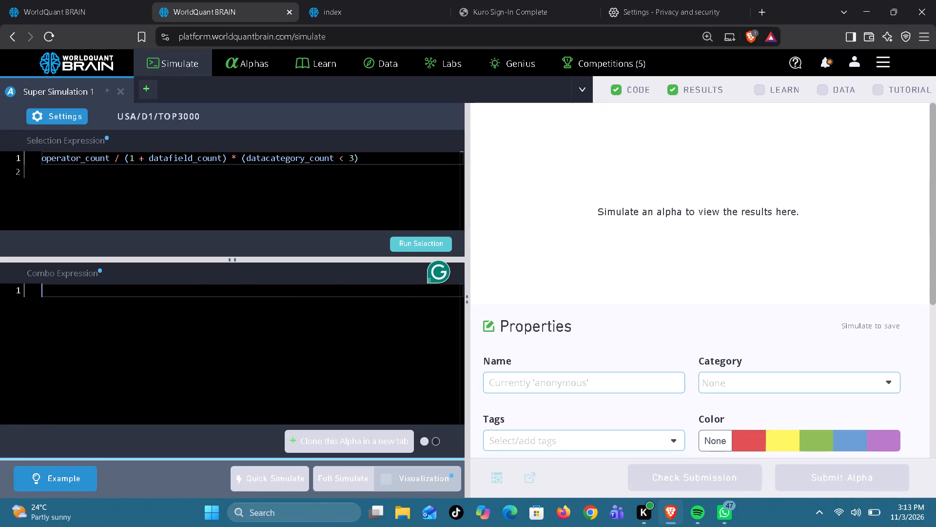
Paste the copied expression scale(combo_a(alpha, nlength = 250, mode = 'algo1') ,scale=3, longscale=4, shortscale=3) as the Combo Expression of Super Simulation 1.
{"action": "key", "text": "ctrl+v"}
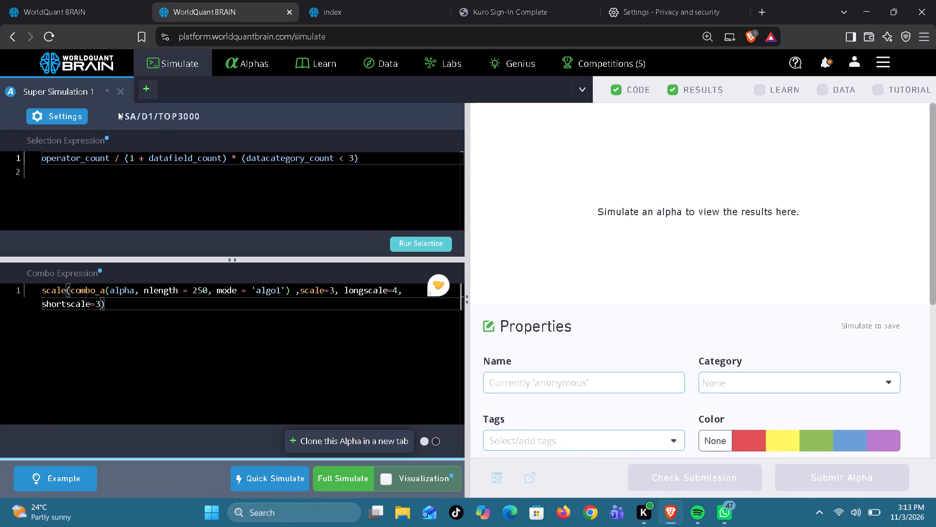
Set the selection handling to Non-Nan in the settings of Super Simulation 1.
{"action": "left_click", "coordinate": [72, 111]}
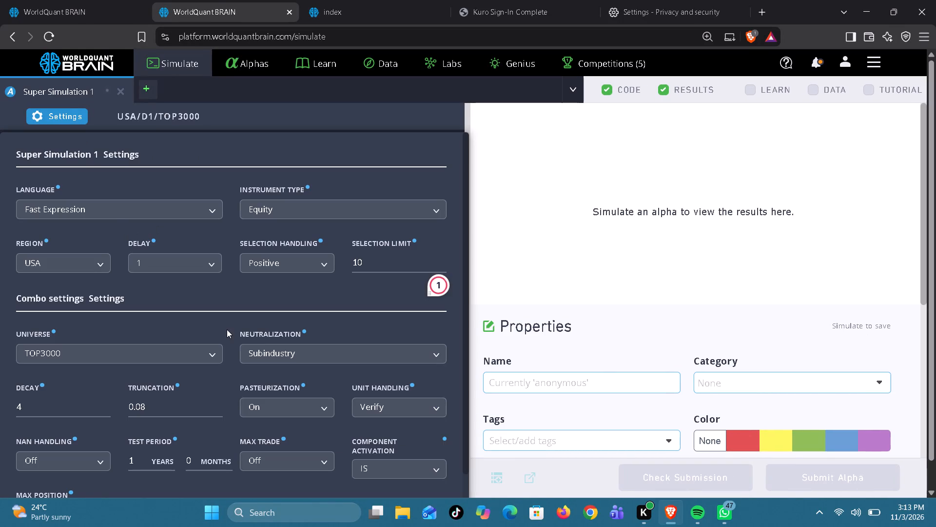
{"action": "left_click", "coordinate": [307, 269]}
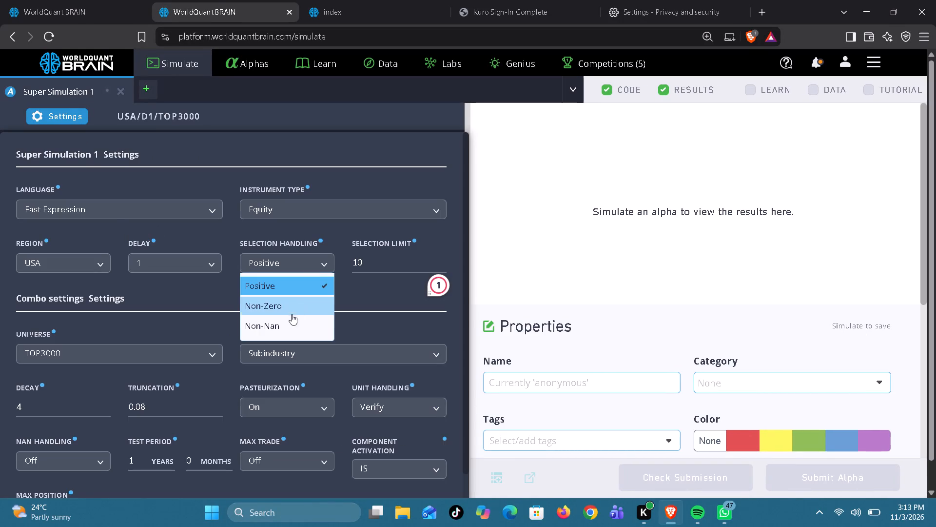
{"action": "left_click", "coordinate": [285, 324]}
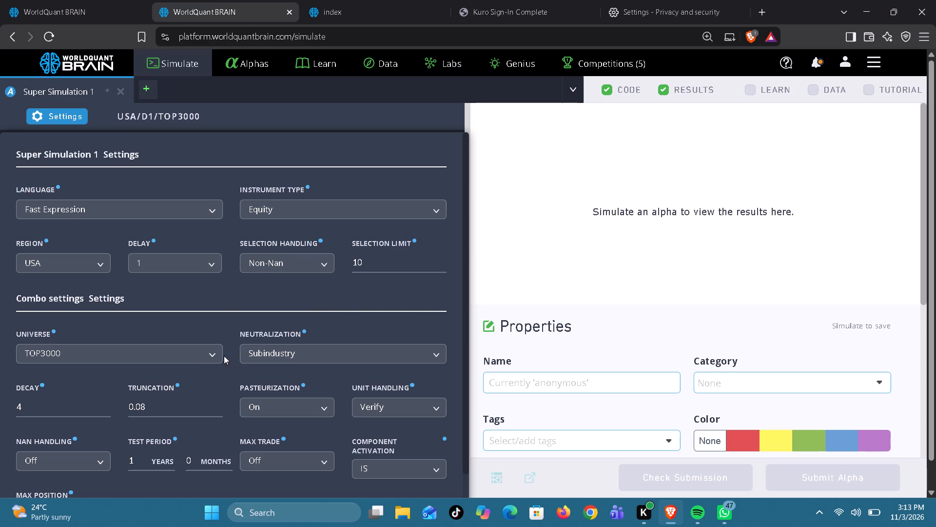
Set the region of Super Simulation 1 to GLB in its simulation settings.
{"action": "left_click", "coordinate": [209, 356]}
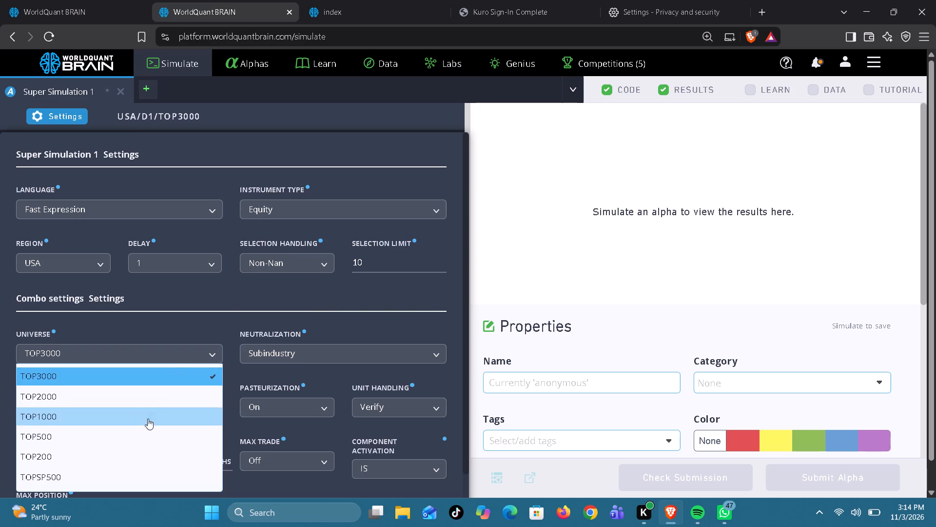
{"action": "left_click", "coordinate": [194, 329]}
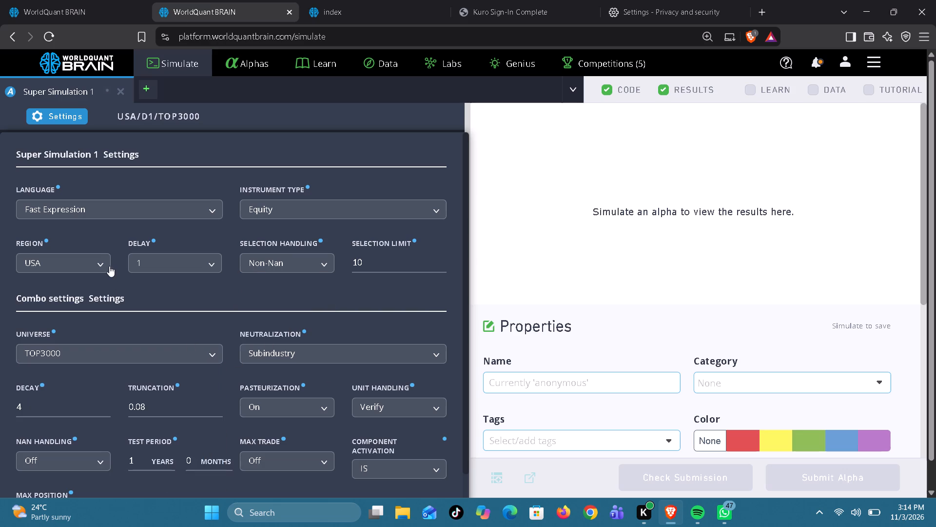
{"action": "left_click", "coordinate": [105, 263]}
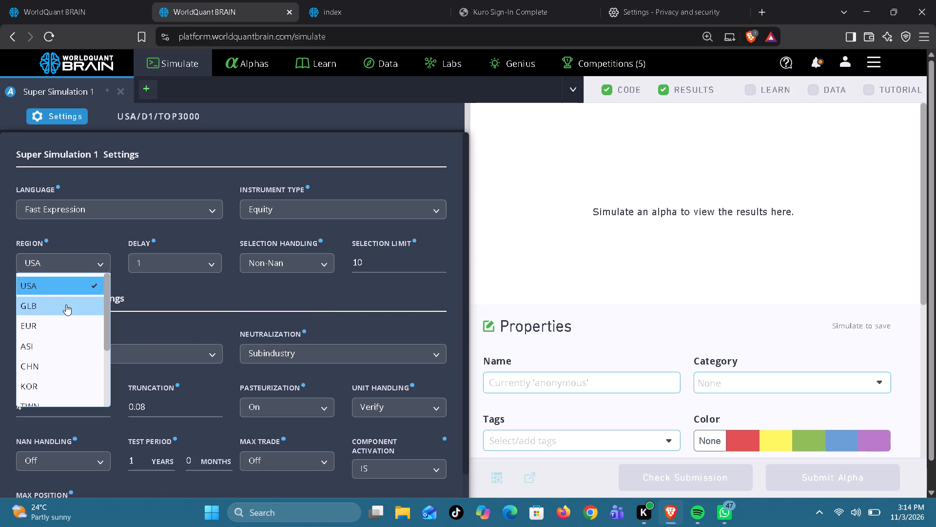
{"action": "left_click", "coordinate": [66, 304]}
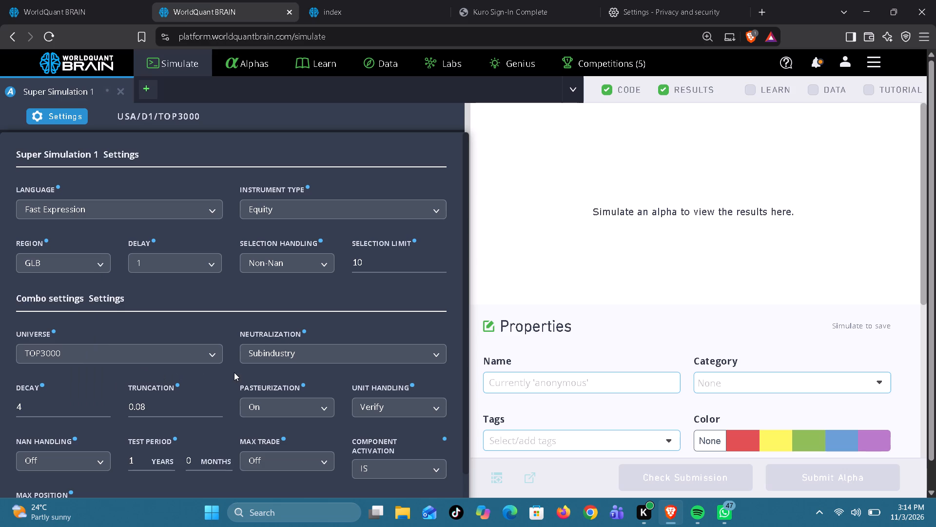
Set Super Simulation 1's universe to MINVOL10M and the test period to 0 years, and apply the settings.
{"action": "left_click", "coordinate": [218, 354]}
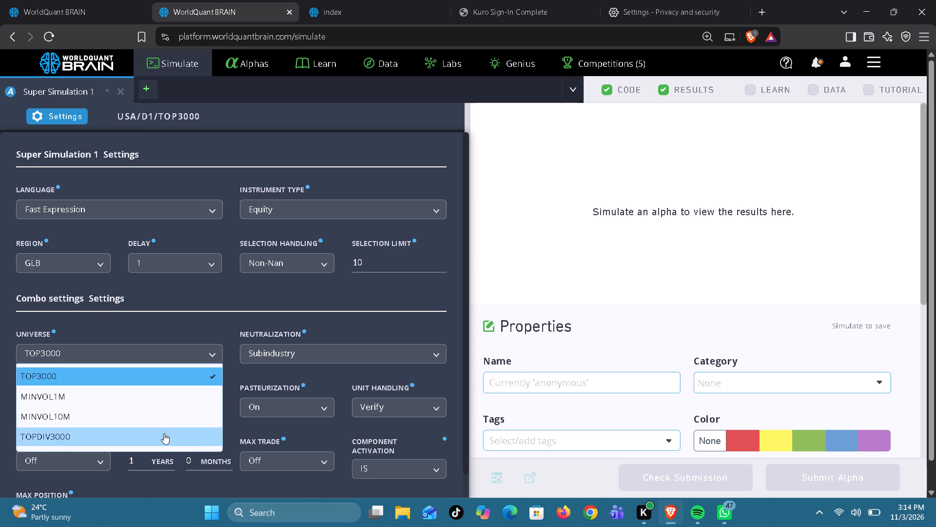
{"action": "left_click", "coordinate": [166, 413]}
{"action": "scroll", "coordinate": [264, 397], "scroll_direction": "down", "scroll_amount": 1}
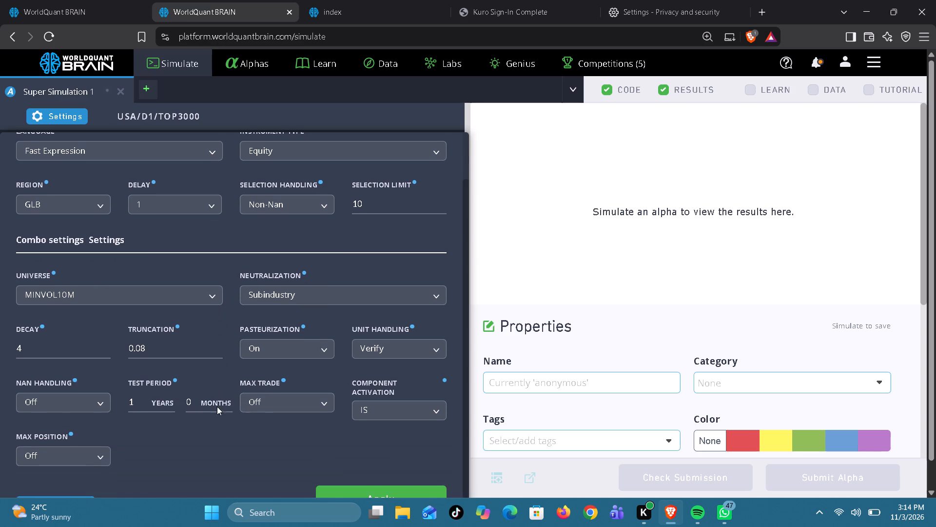
{"action": "left_click", "coordinate": [136, 396]}
{"action": "key", "text": "BackSpace"}
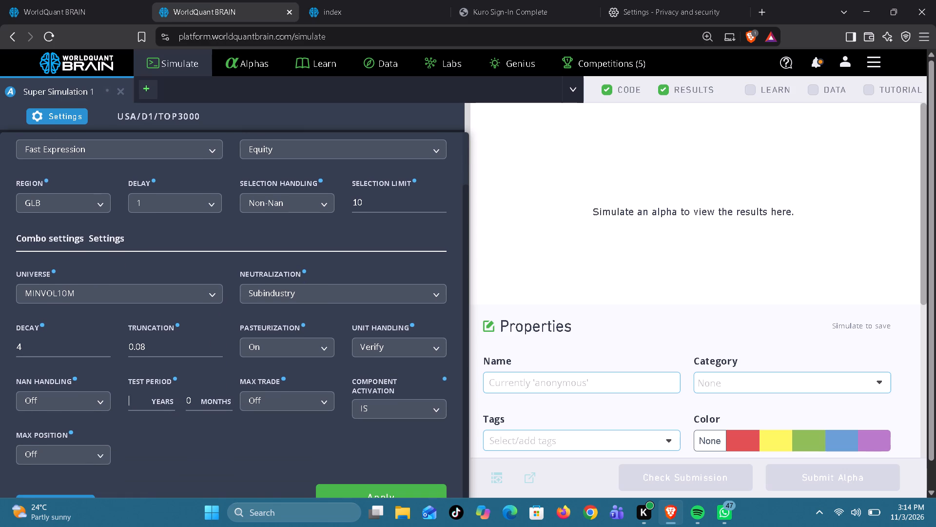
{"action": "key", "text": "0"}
{"action": "left_click", "coordinate": [329, 487]}
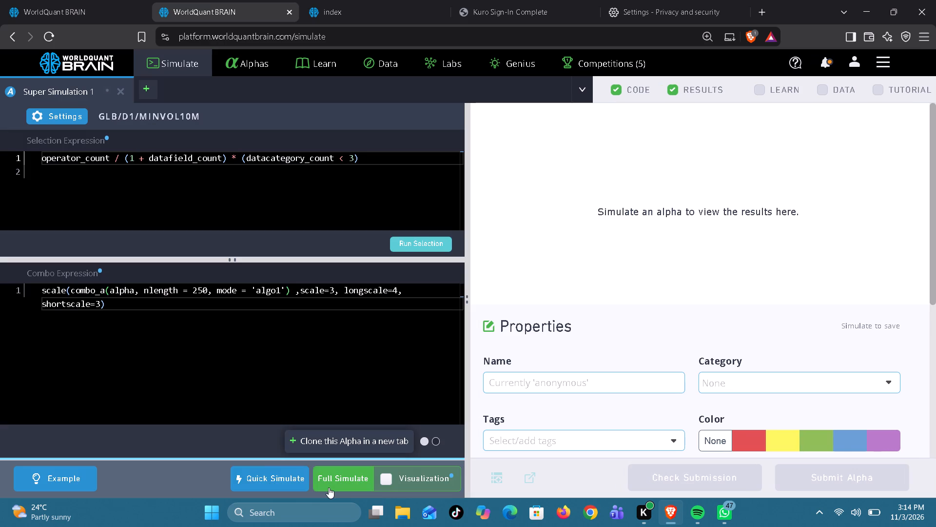
Run the alpha selection for the GLB/D1/MINVOL10M Super Simulation and start its full simulation.
{"action": "left_click", "coordinate": [407, 240]}
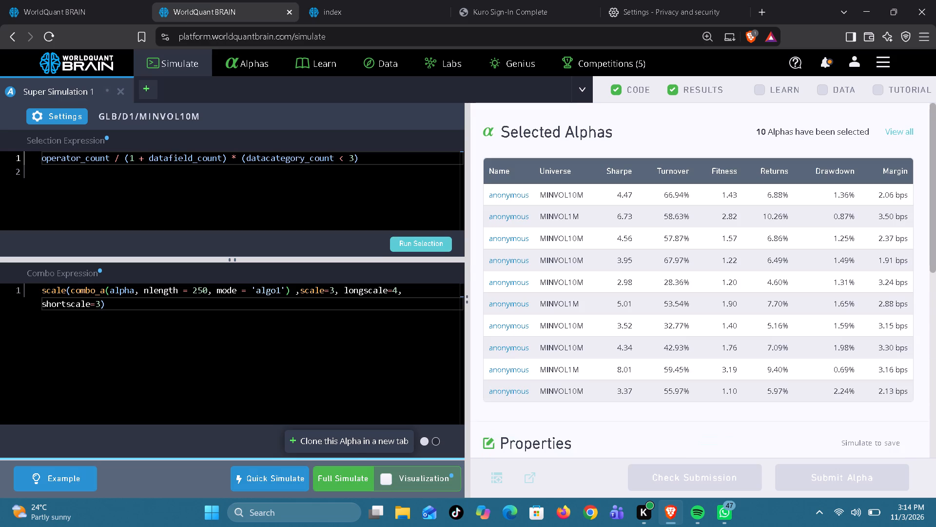
{"action": "left_click", "coordinate": [343, 478]}
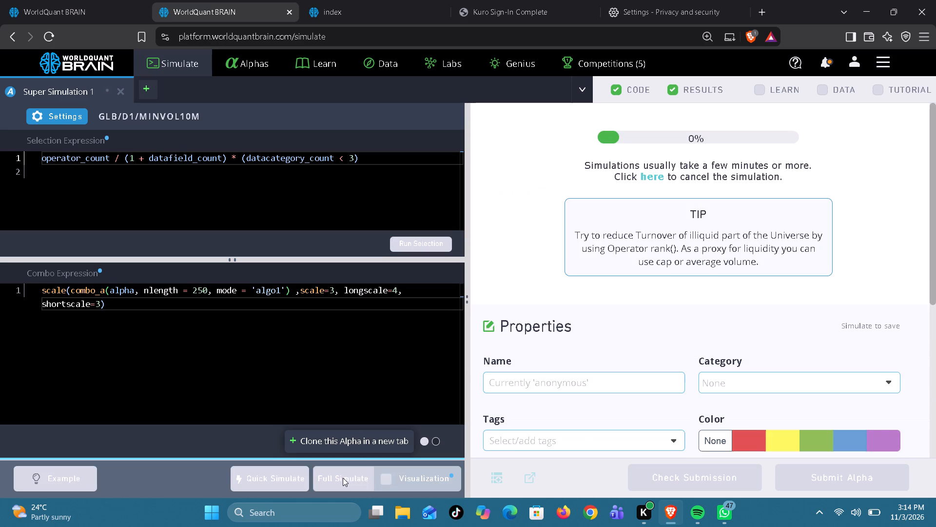
On the simulate page in the third browser tab, replace the empty Simulation 1 with a new Super Simulation.
{"action": "left_click", "coordinate": [353, 9]}
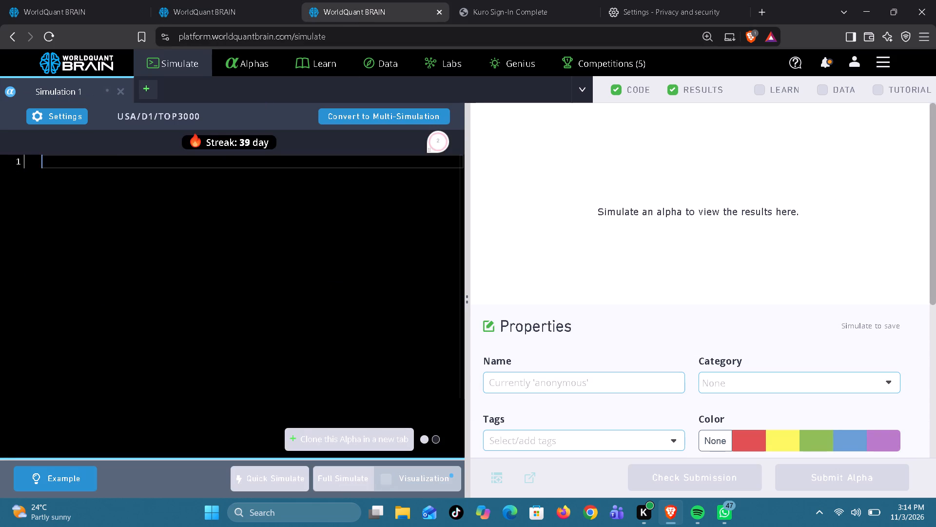
{"action": "left_click", "coordinate": [121, 91]}
{"action": "left_click", "coordinate": [16, 88]}
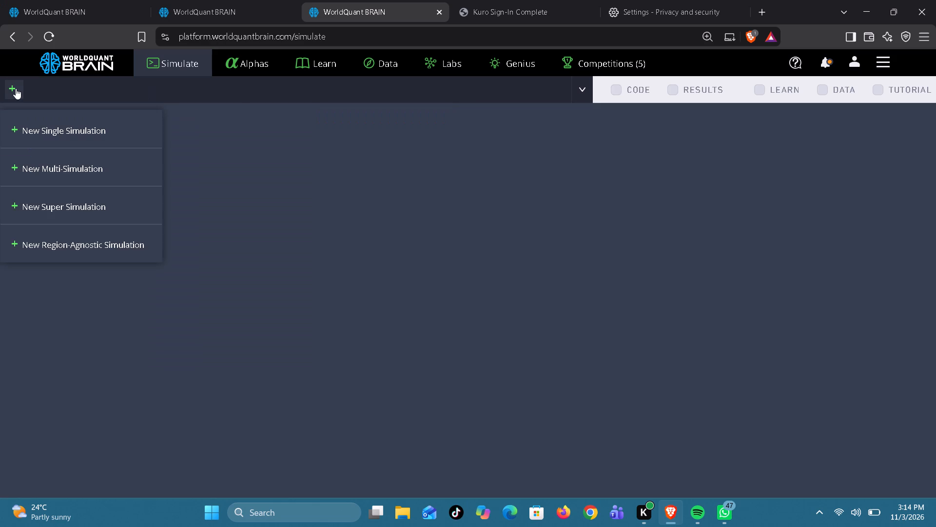
{"action": "left_click", "coordinate": [89, 208]}
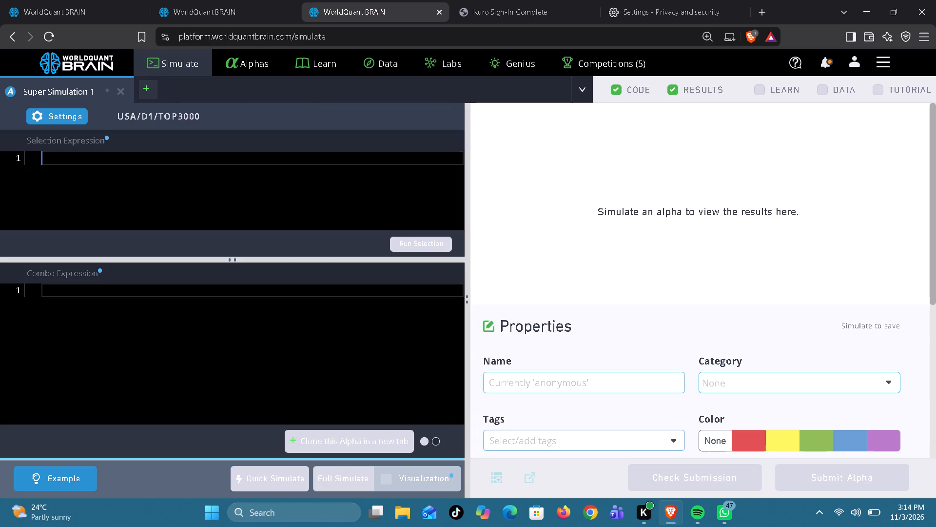
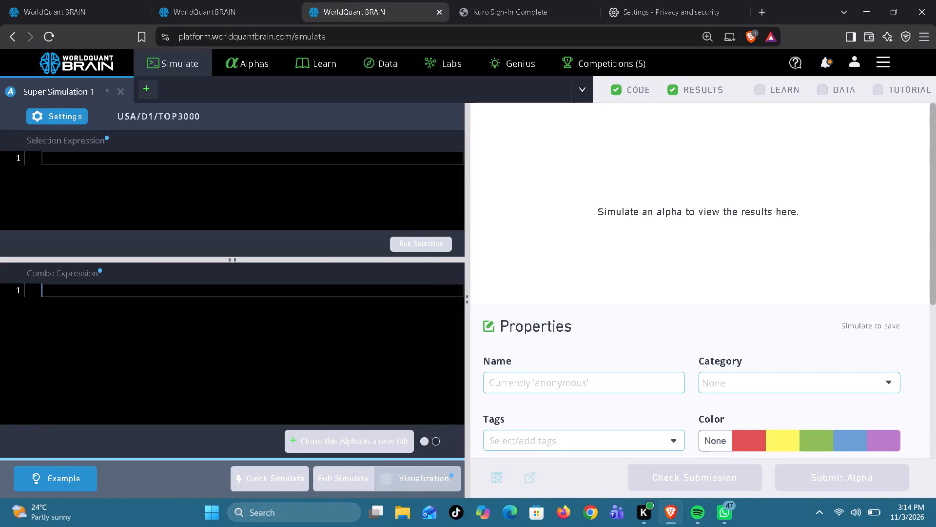
Paste the copied expression into the empty Combo Expression editor of Super Simulation 1.
{"action": "key", "text": "ctrl+v"}
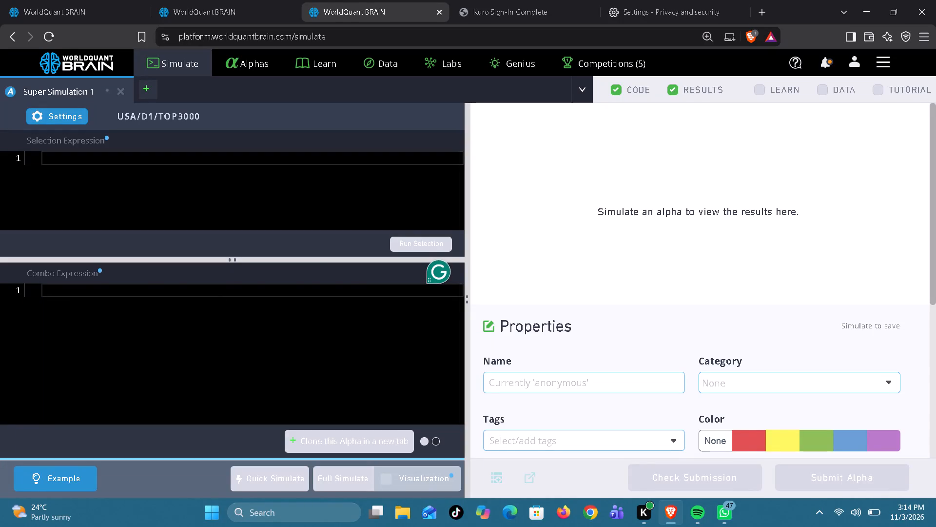
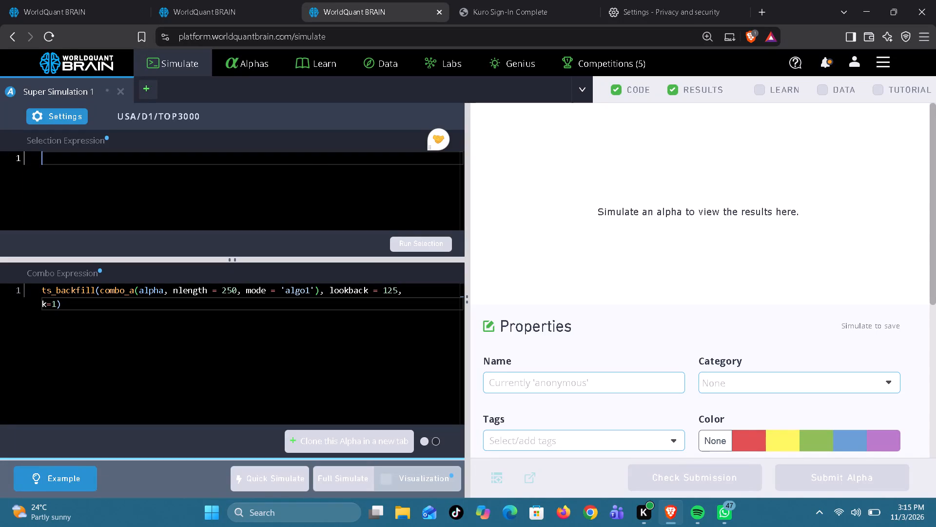
Paste the copied selection expression (universe == "TOP3000") * (datafield_count == 1) into the empty selection editor and remove its leading "17. " numbering.
{"action": "key", "text": "ctrl+v"}
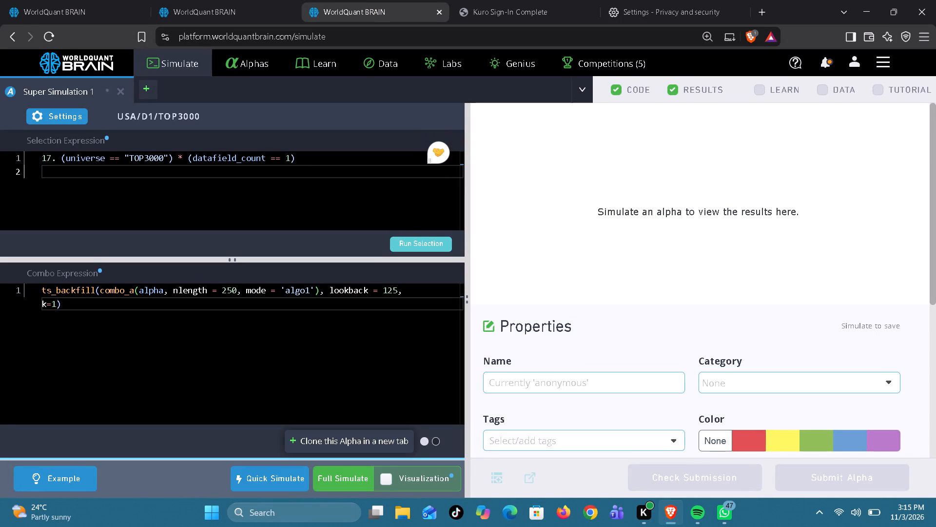
{"action": "left_click", "coordinate": [62, 161]}
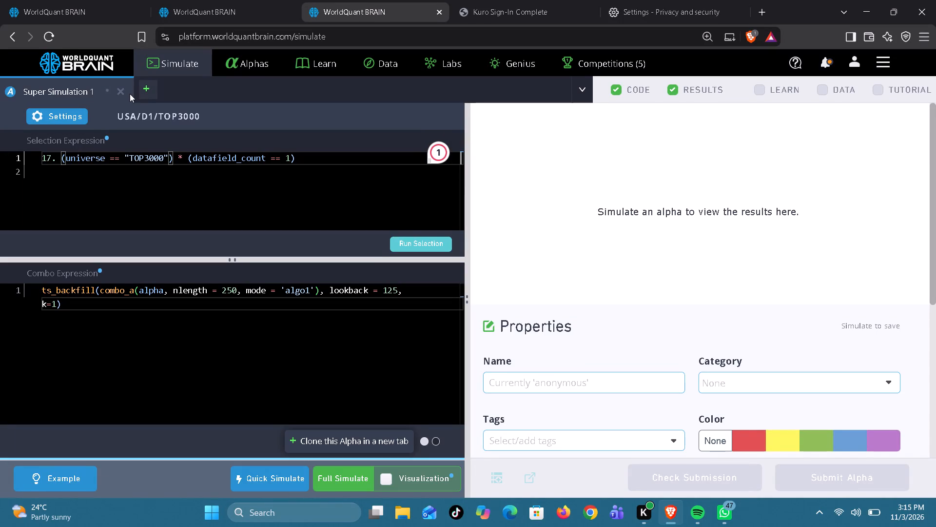
{"action": "key", "text": "BackSpace"}
{"action": "key", "text": "BackSpace"}
{"action": "key", "text": "BackSpace"}
{"action": "key", "text": "BackSpace"}
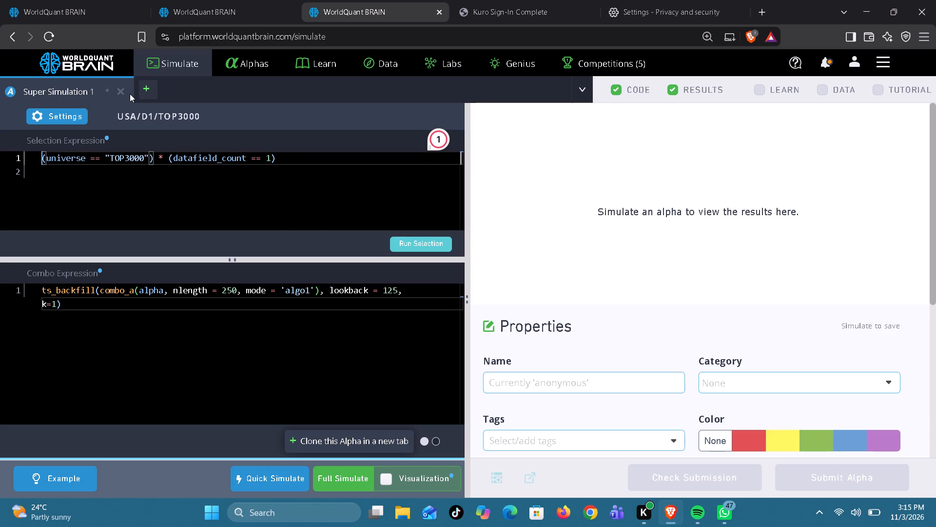
Set the region of Super Simulation 1 to IND in its simulation settings.
{"action": "left_click", "coordinate": [76, 116]}
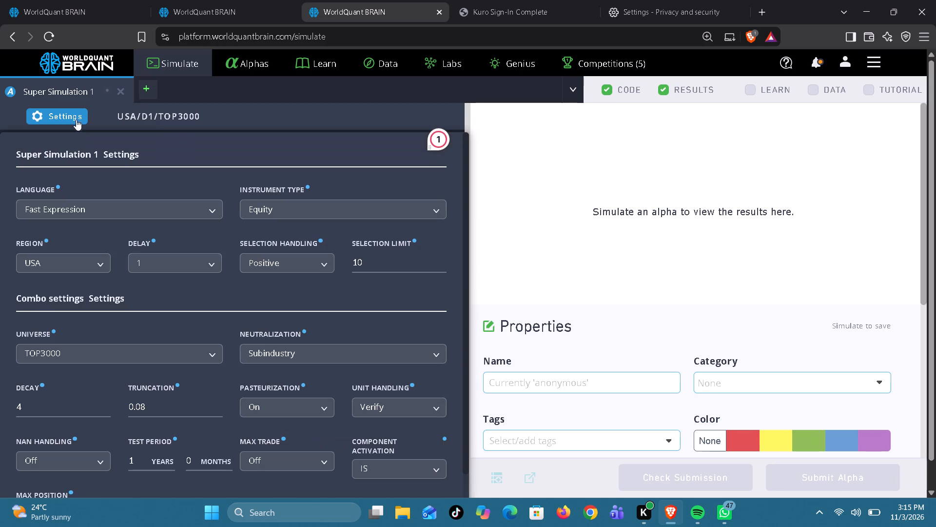
{"action": "left_click", "coordinate": [98, 265]}
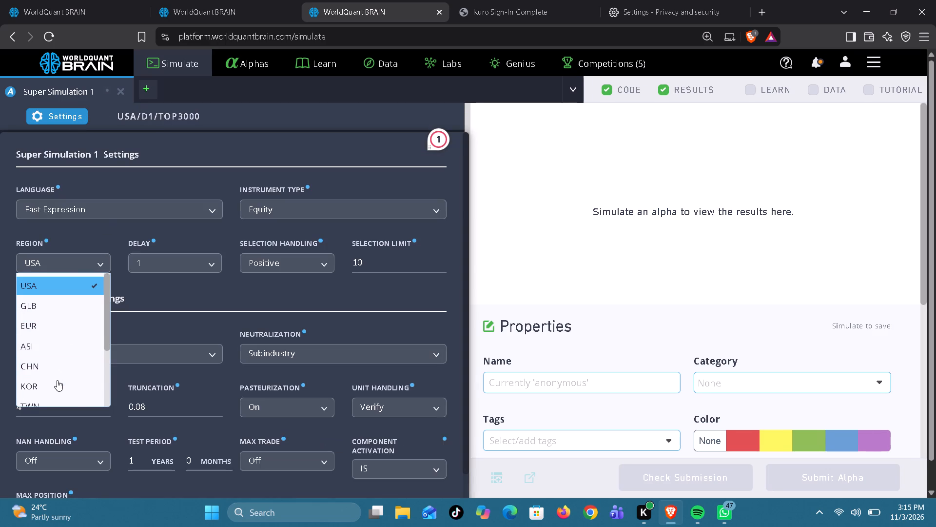
{"action": "scroll", "coordinate": [57, 380], "scroll_direction": "down", "scroll_amount": 1}
{"action": "scroll", "coordinate": [55, 357], "scroll_direction": "up", "scroll_amount": 1}
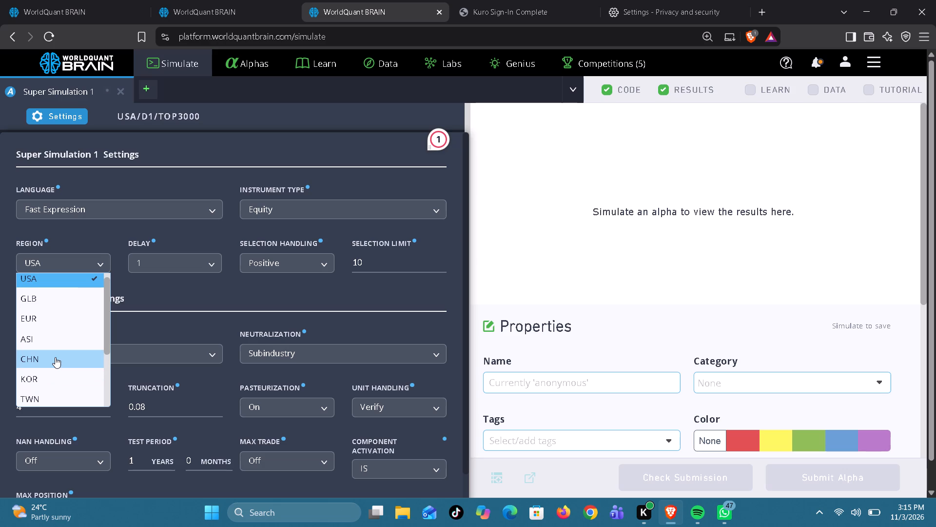
{"action": "scroll", "coordinate": [55, 357], "scroll_direction": "up", "scroll_amount": 1}
{"action": "scroll", "coordinate": [55, 357], "scroll_direction": "down", "scroll_amount": 1}
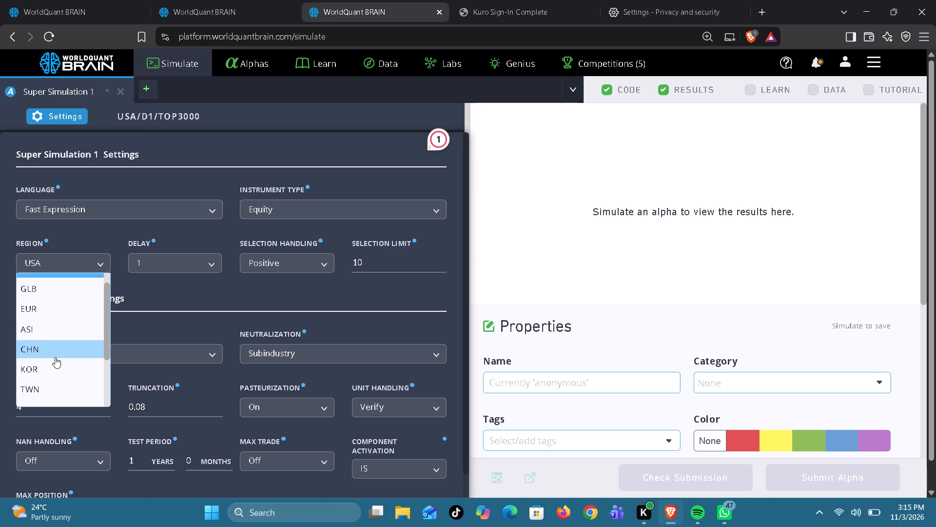
{"action": "scroll", "coordinate": [55, 357], "scroll_direction": "down", "scroll_amount": 2}
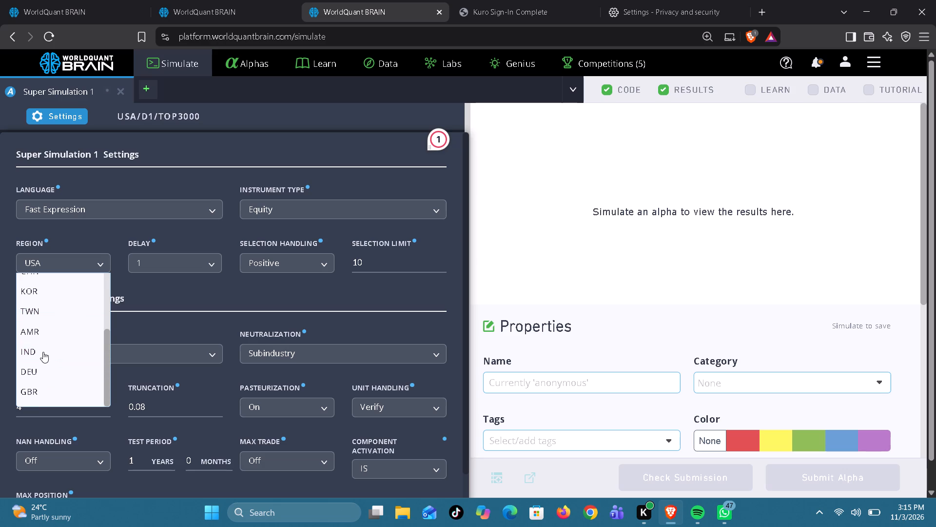
{"action": "left_click", "coordinate": [43, 350]}
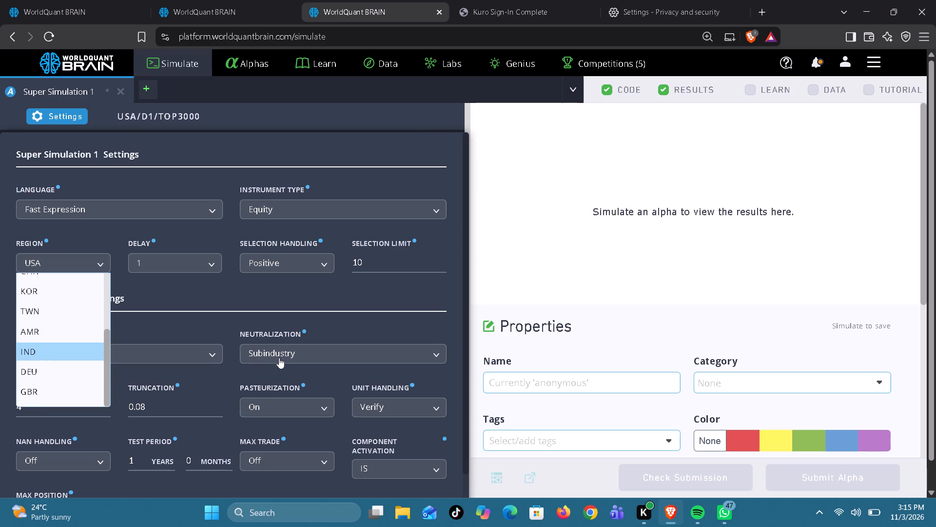
Set the neutralization to Statistical and the test period to 0 years, and apply the settings.
{"action": "left_click", "coordinate": [366, 355]}
{"action": "left_click", "coordinate": [318, 419]}
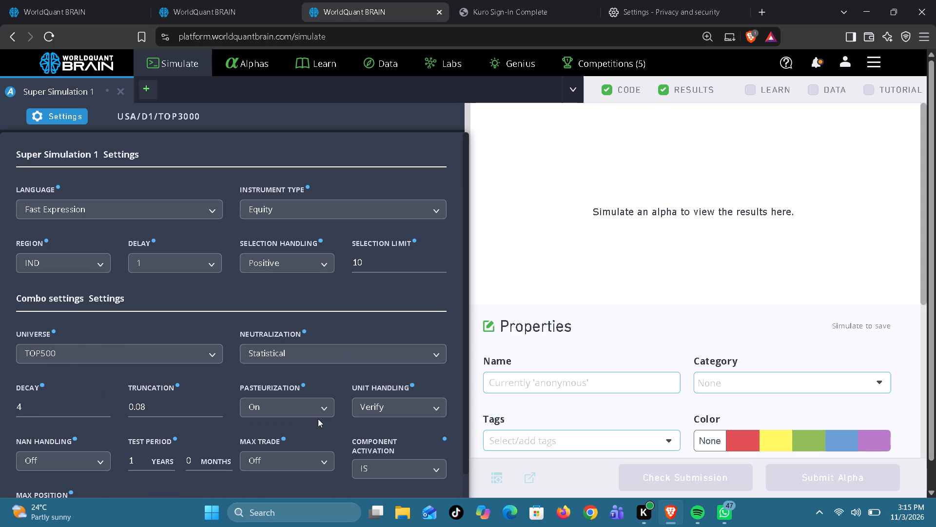
{"action": "left_click", "coordinate": [146, 460]}
{"action": "key", "text": "BackSpace"}
{"action": "key", "text": "0"}
{"action": "scroll", "coordinate": [146, 460], "scroll_direction": "down", "scroll_amount": 1}
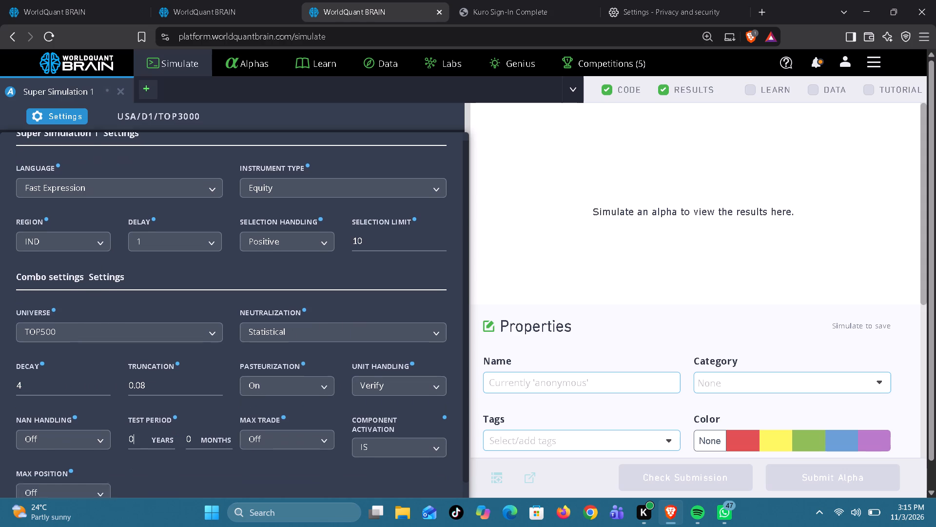
{"action": "scroll", "coordinate": [146, 460], "scroll_direction": "down", "scroll_amount": 2}
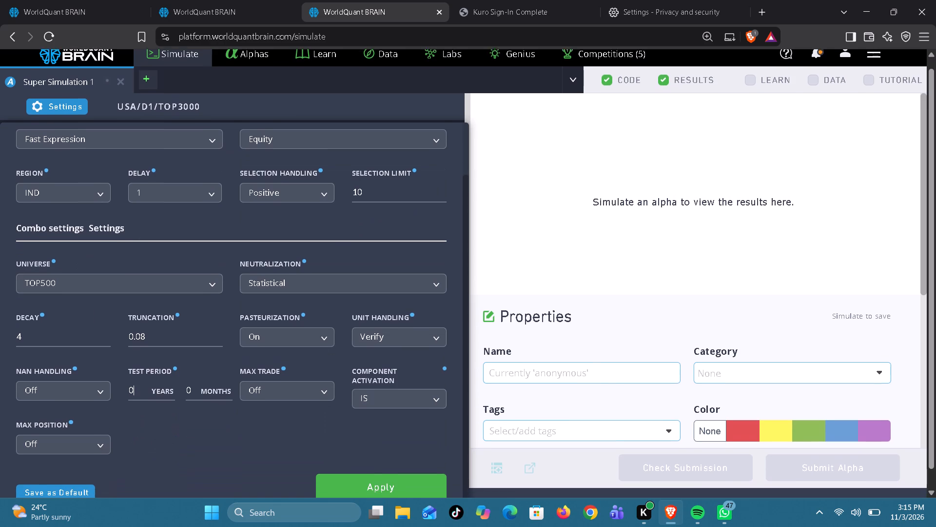
{"action": "left_click", "coordinate": [369, 486]}
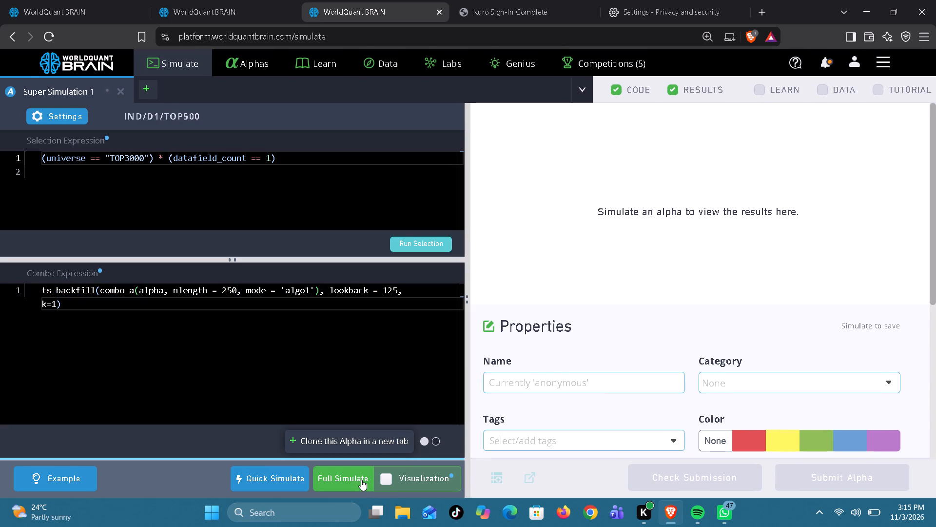
Run the selection expression to check which alphas it picks for IND/D1/TOP500.
{"action": "left_click", "coordinate": [417, 248]}
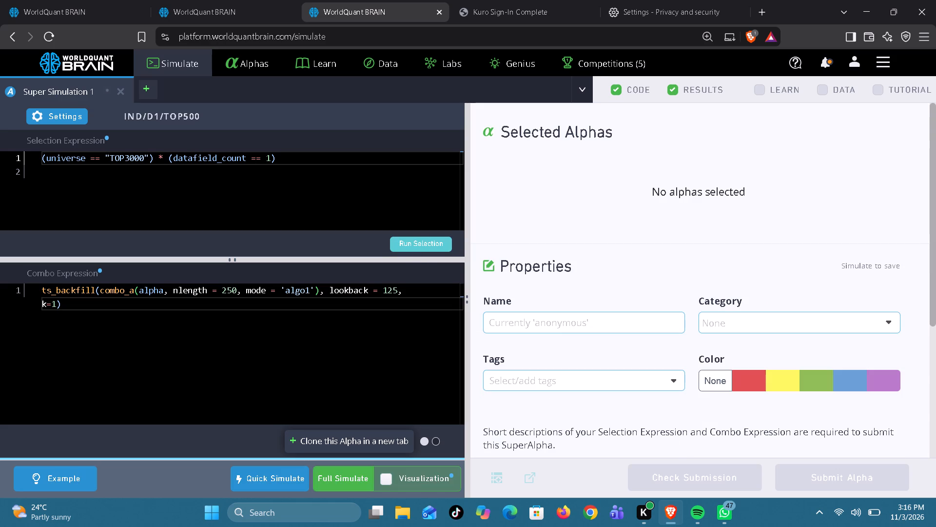
Set the selection handling of Super Simulation 1 to Non-Nan and apply the settings.
{"action": "left_click", "coordinate": [68, 114]}
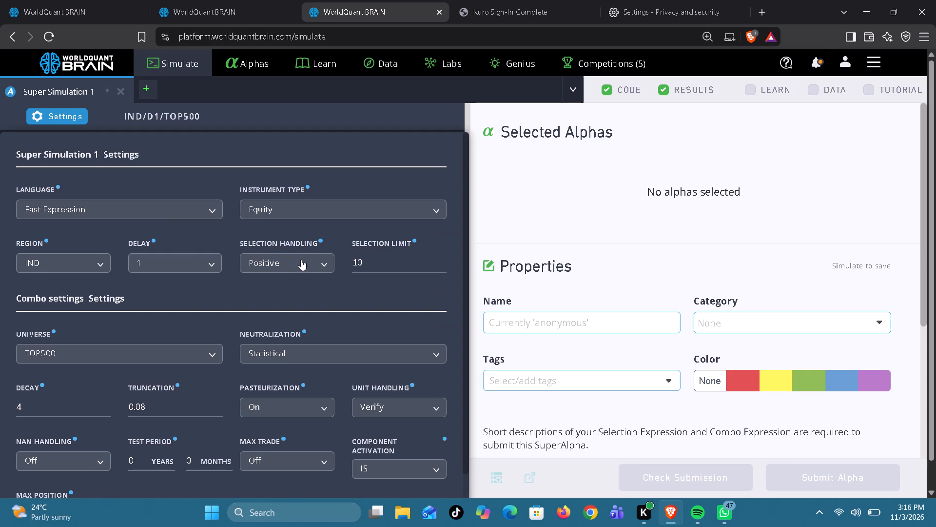
{"action": "left_click", "coordinate": [301, 260]}
{"action": "left_click", "coordinate": [291, 321]}
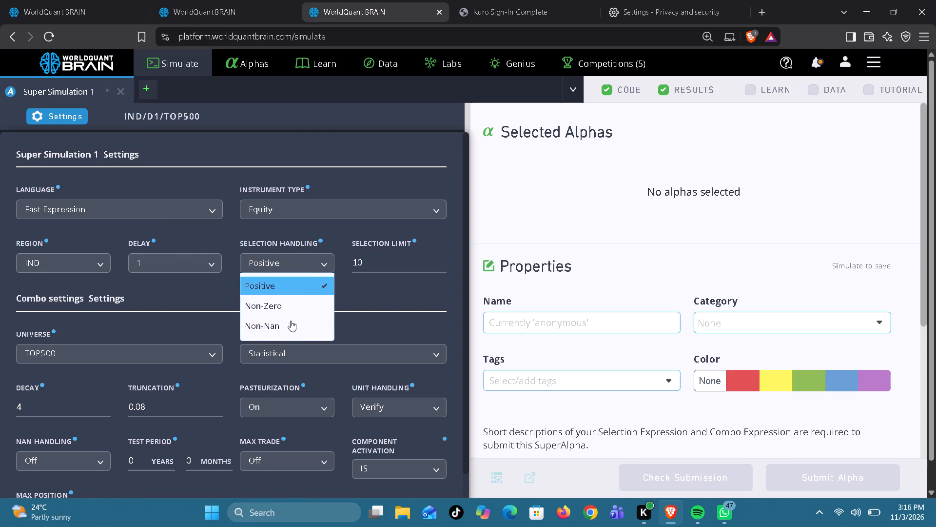
{"action": "scroll", "coordinate": [333, 383], "scroll_direction": "down", "scroll_amount": 1}
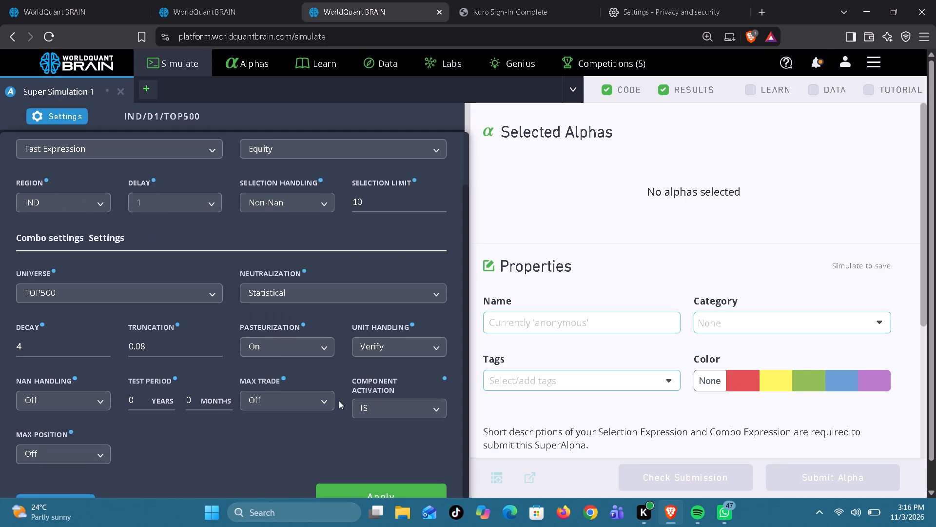
{"action": "left_click", "coordinate": [362, 491]}
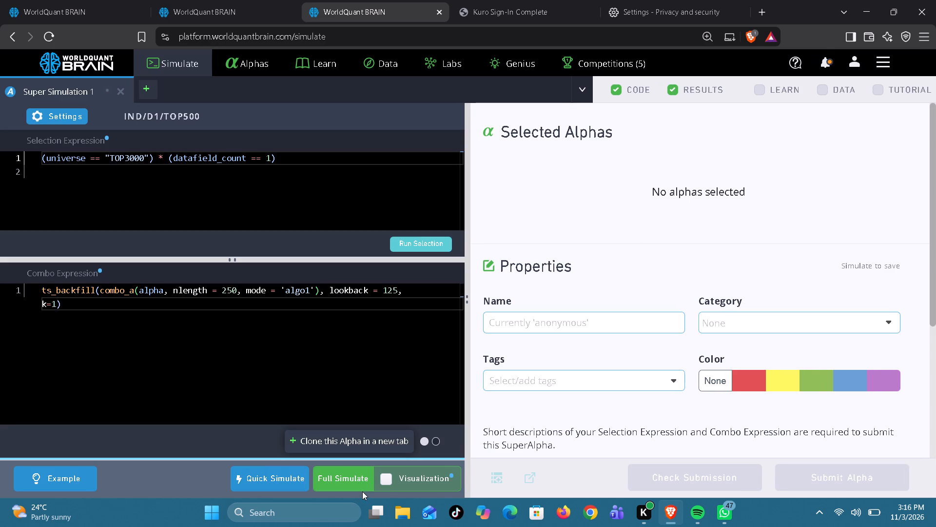
Rerun the selection expression and start a full simulation of the IND/D1/TOP500 super alpha.
{"action": "left_click", "coordinate": [401, 245]}
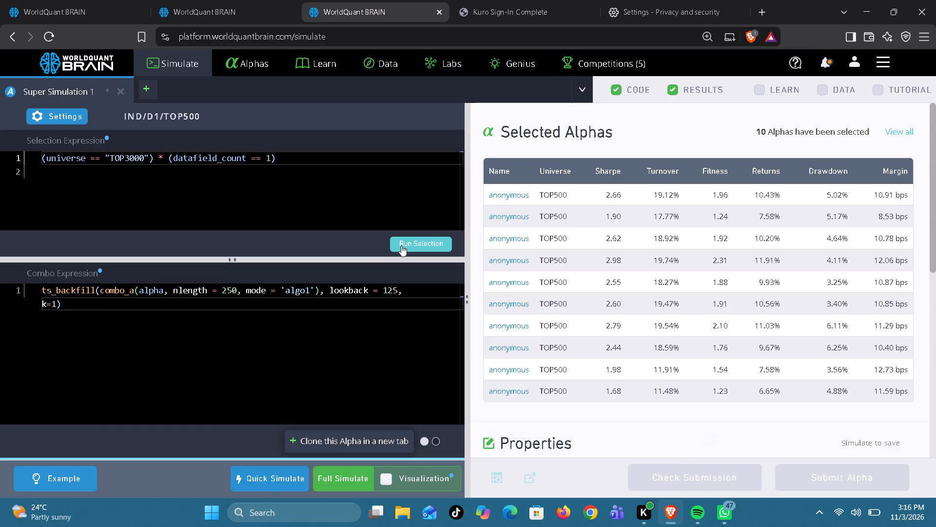
{"action": "left_click", "coordinate": [348, 469]}
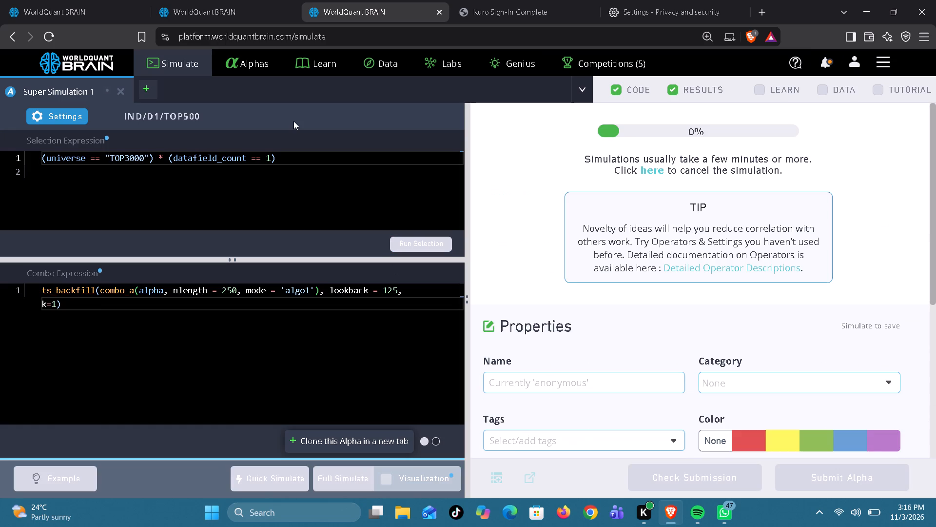
Switch to the simulate page holding the GLB/D1/MINVOL10M super alpha with the scale(combo_a) combo expression.
{"action": "left_click", "coordinate": [260, 13]}
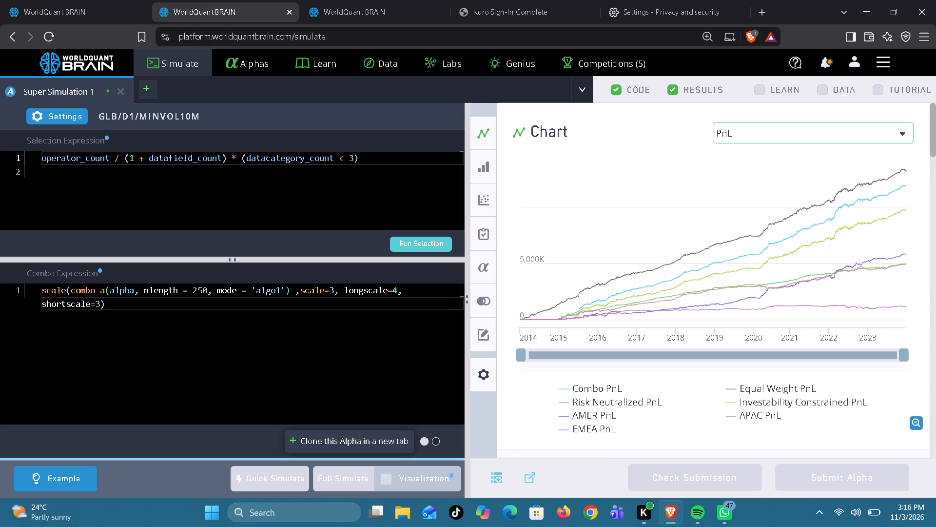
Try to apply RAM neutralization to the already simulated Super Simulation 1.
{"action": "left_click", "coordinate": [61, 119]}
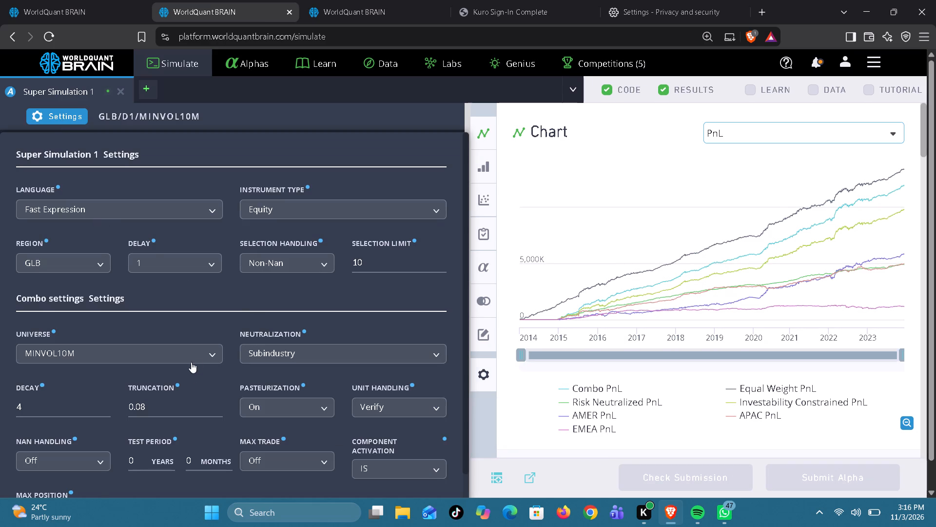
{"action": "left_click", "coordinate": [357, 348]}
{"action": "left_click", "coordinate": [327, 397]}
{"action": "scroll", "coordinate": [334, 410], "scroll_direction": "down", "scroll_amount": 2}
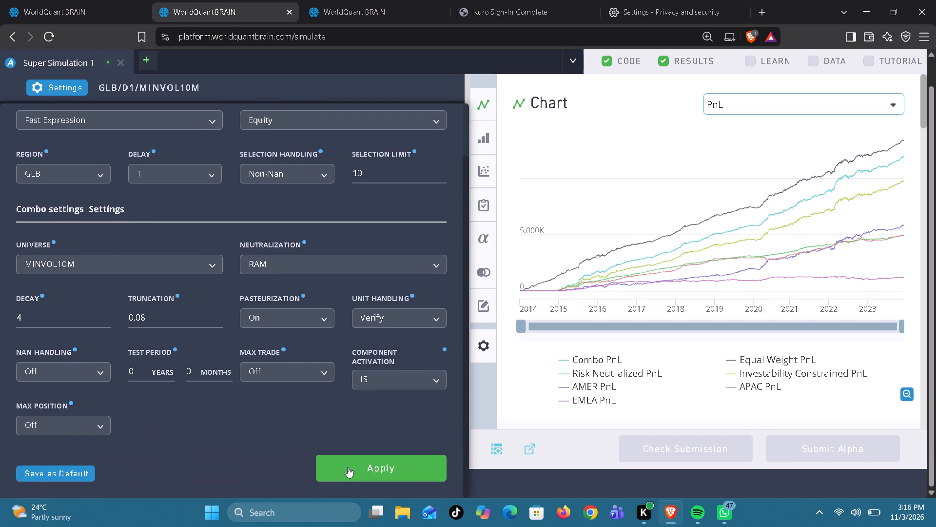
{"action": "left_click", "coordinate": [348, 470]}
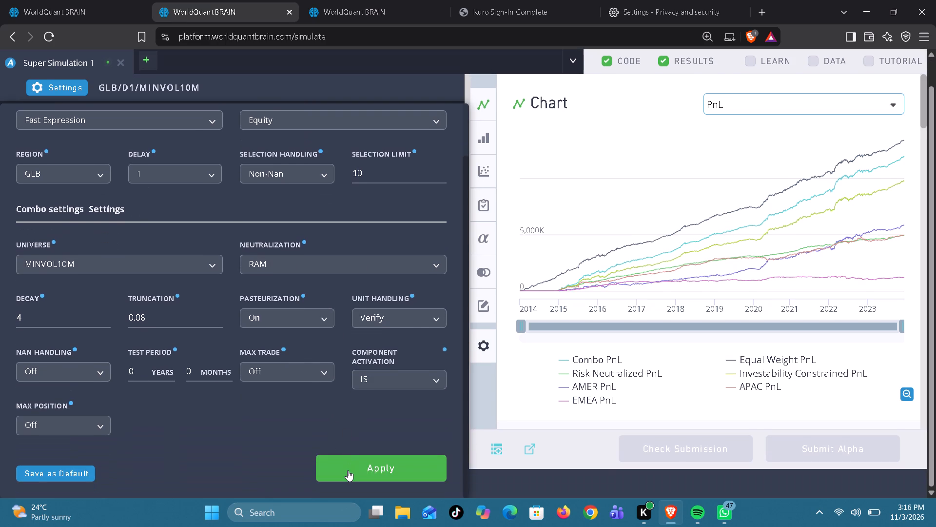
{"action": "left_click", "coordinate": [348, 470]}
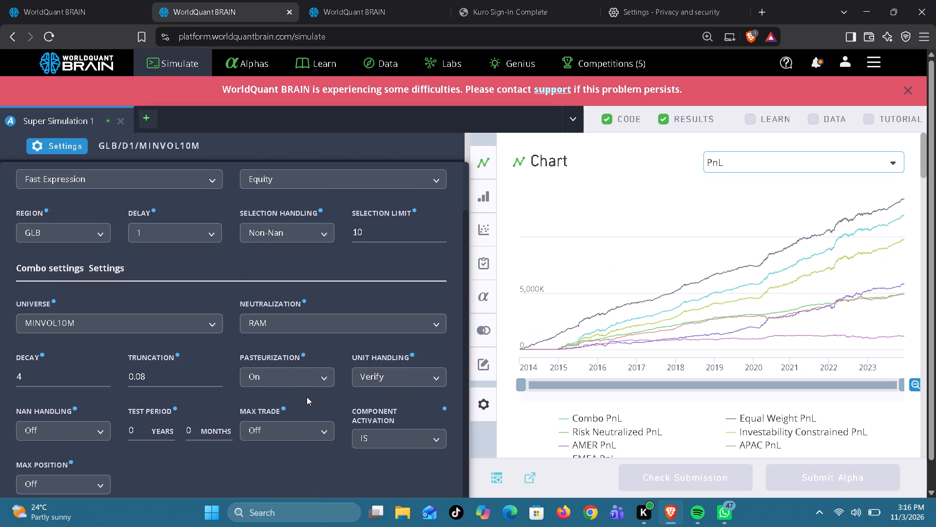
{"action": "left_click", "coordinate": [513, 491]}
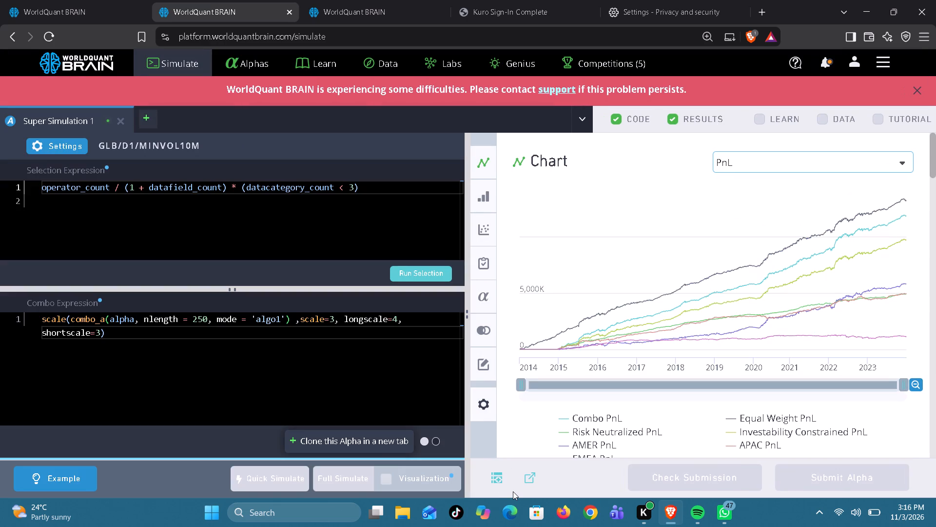
Clone the GLB/D1/MINVOL10M super alpha into a new simulation.
{"action": "left_click", "coordinate": [370, 446]}
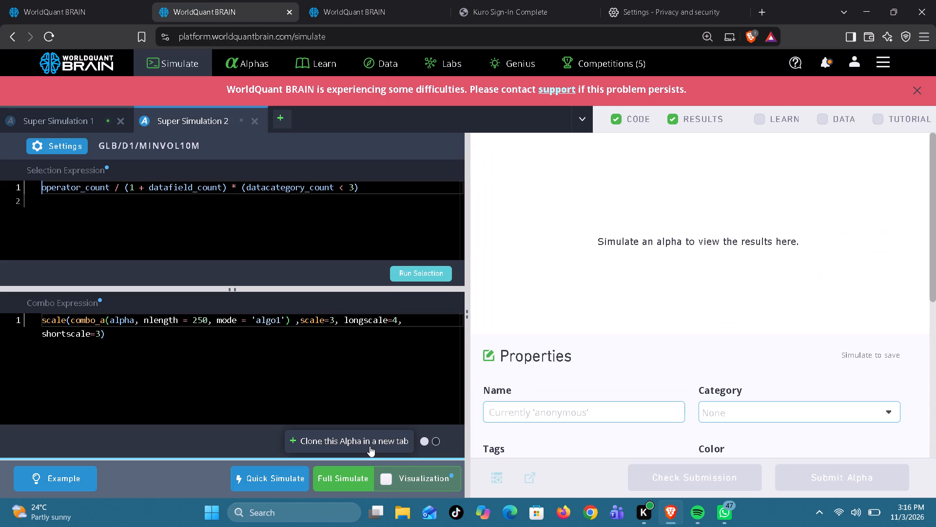
Set Super Simulation 2's neutralization to RAM and its decay to 0, and apply the settings.
{"action": "left_click", "coordinate": [66, 144]}
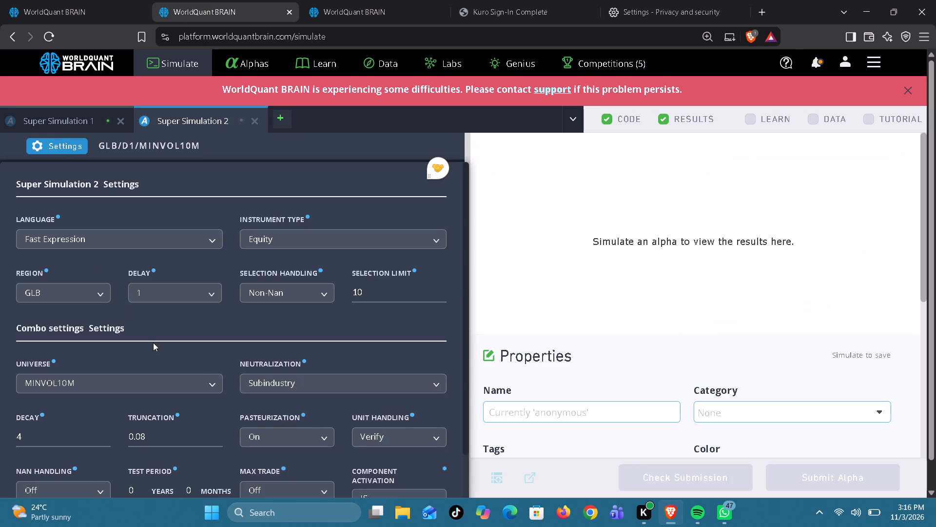
{"action": "left_click", "coordinate": [327, 382]}
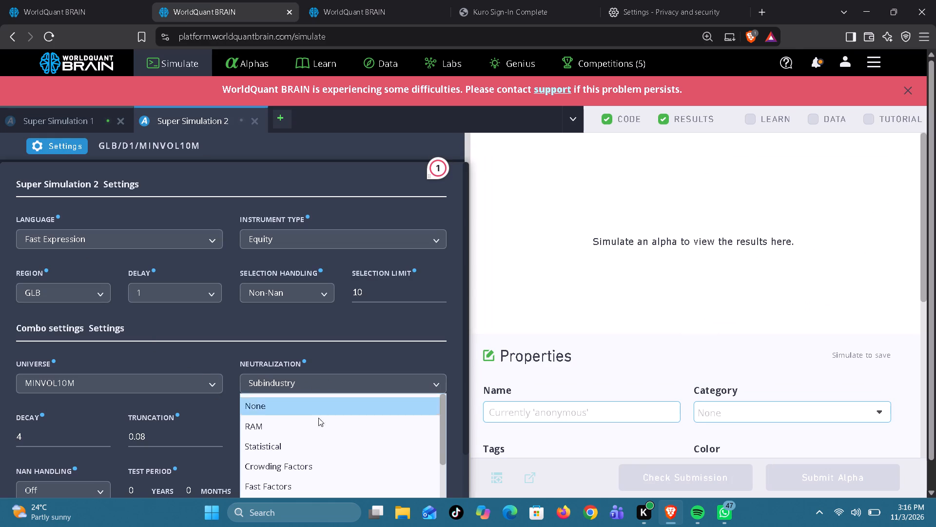
{"action": "left_click", "coordinate": [314, 427]}
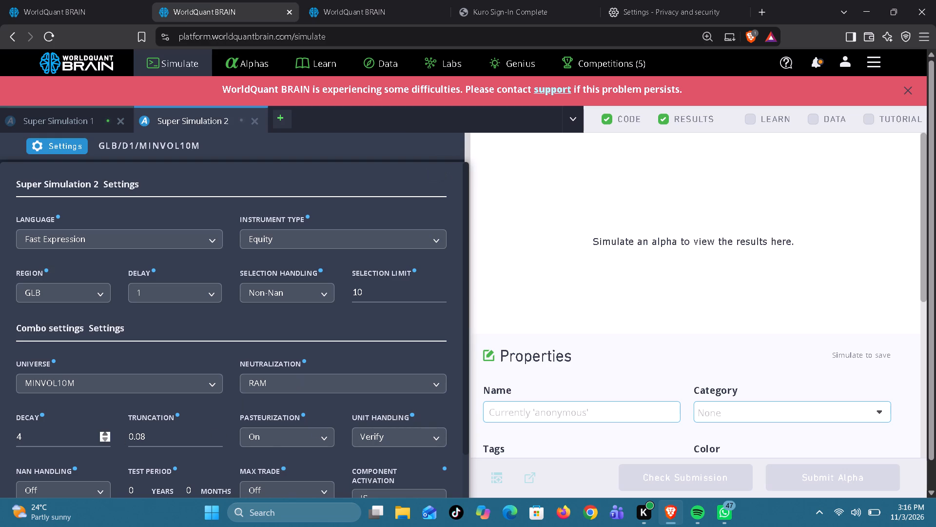
{"action": "left_click", "coordinate": [36, 441]}
{"action": "key", "text": "BackSpace"}
{"action": "key", "text": "0"}
{"action": "scroll", "coordinate": [36, 441], "scroll_direction": "down", "scroll_amount": 1}
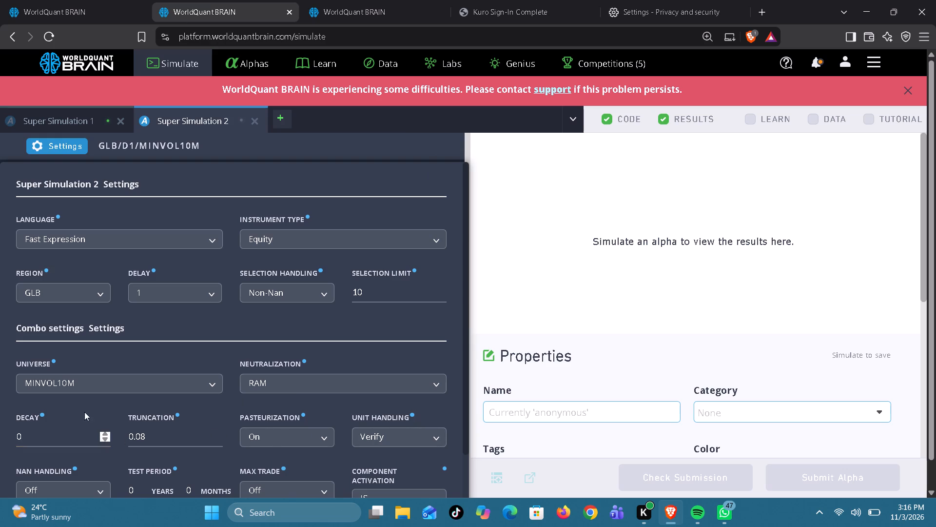
{"action": "scroll", "coordinate": [188, 369], "scroll_direction": "down", "scroll_amount": 2}
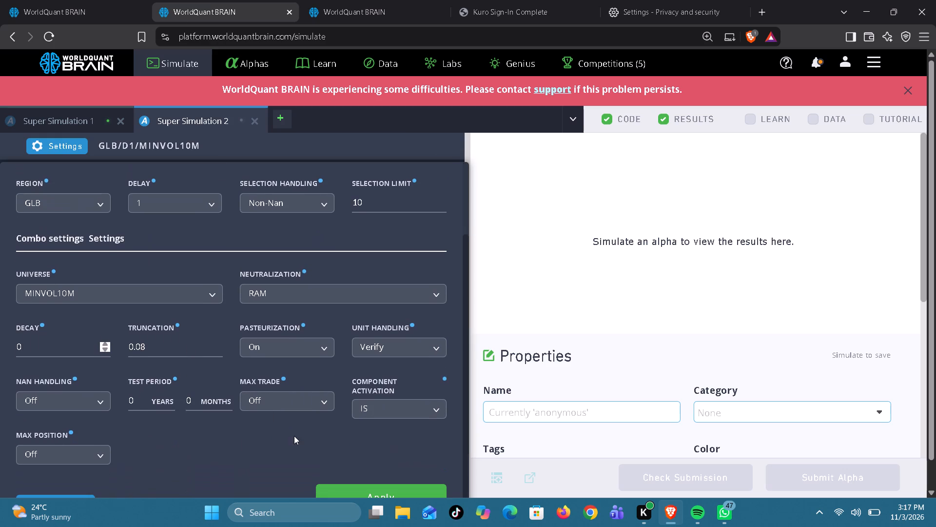
{"action": "left_click", "coordinate": [365, 490]}
Start a full simulation of Super Simulation 2.
{"action": "left_click", "coordinate": [344, 477]}
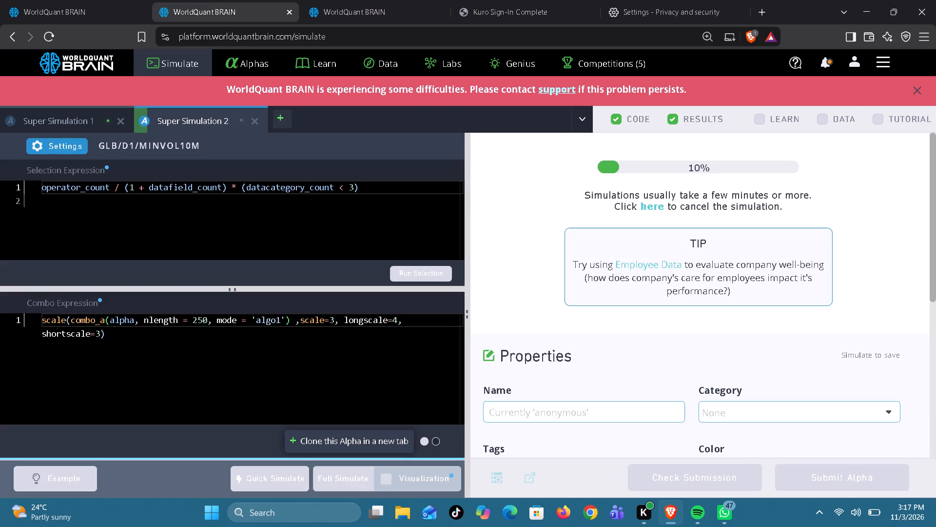
Clone Super Simulation 2's GLB/D1/MINVOL10M super alpha into a new simulation.
{"action": "left_click", "coordinate": [346, 439]}
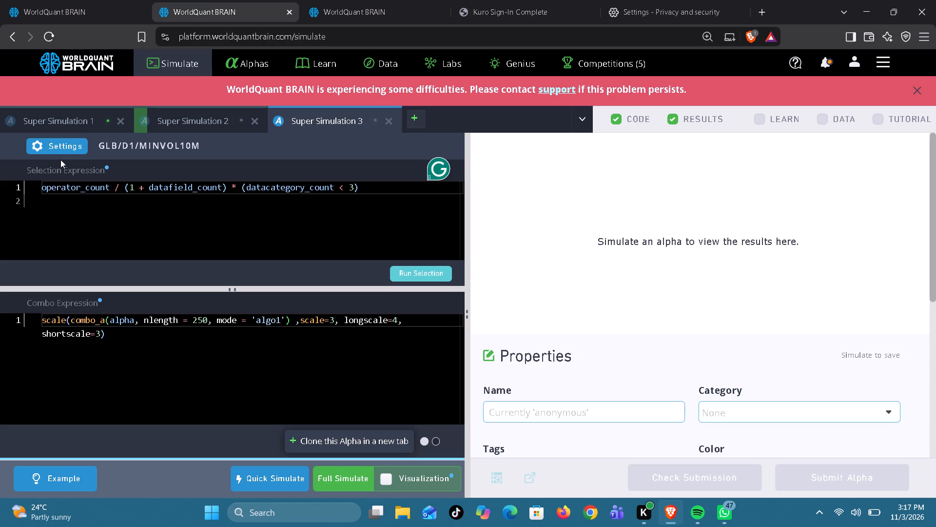
Set Super Simulation 3's truncation to 0.01 and its neutralization to Fast Factors, and apply the settings.
{"action": "left_click", "coordinate": [68, 148]}
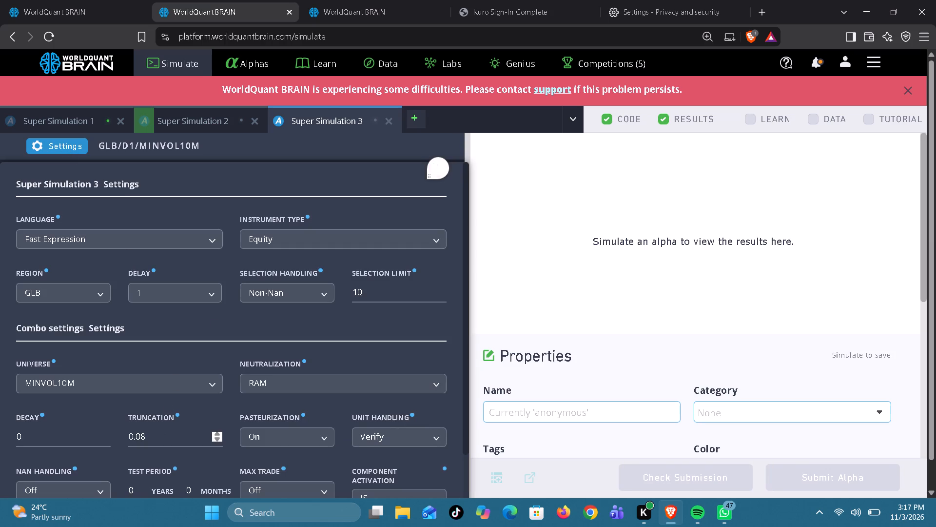
{"action": "left_click", "coordinate": [162, 433]}
{"action": "key", "text": "BackSpace"}
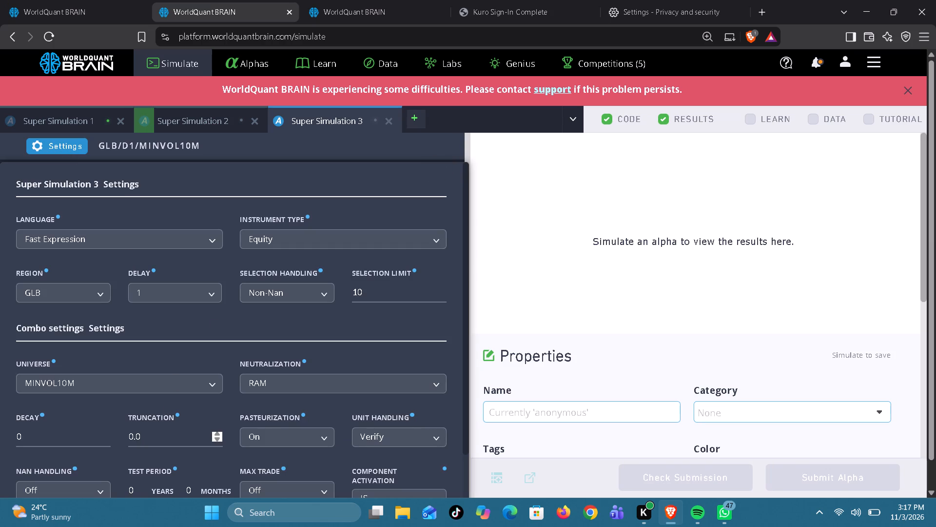
{"action": "key", "text": "1"}
{"action": "left_click", "coordinate": [366, 387]}
{"action": "left_click", "coordinate": [312, 487]}
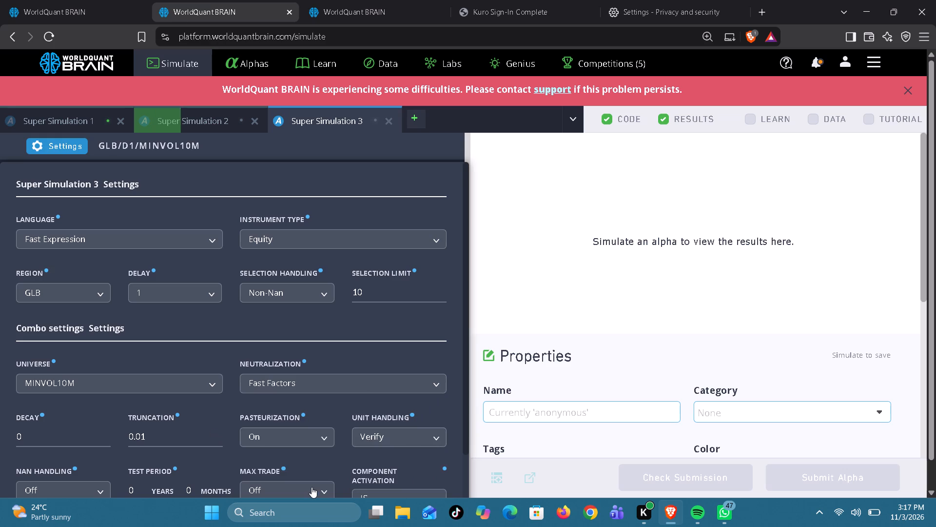
{"action": "scroll", "coordinate": [324, 435], "scroll_direction": "down", "scroll_amount": 2}
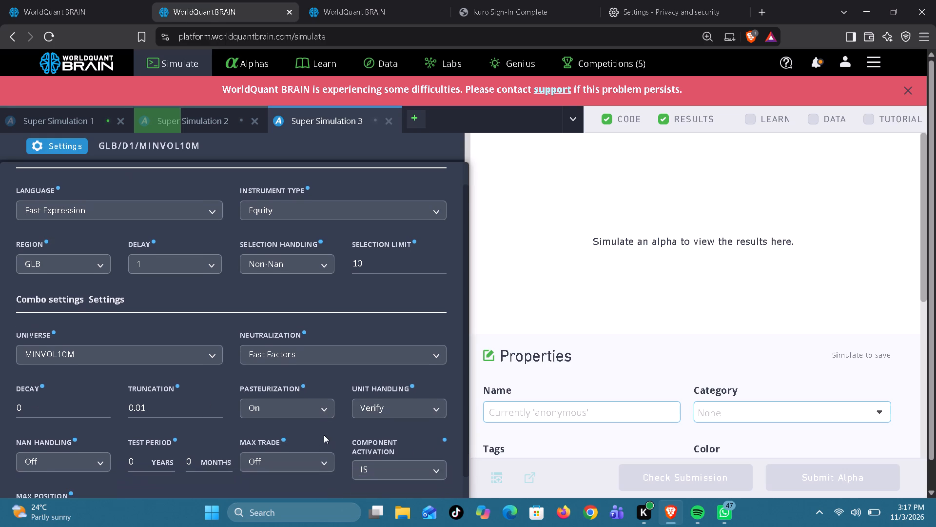
{"action": "scroll", "coordinate": [324, 435], "scroll_direction": "down", "scroll_amount": 3}
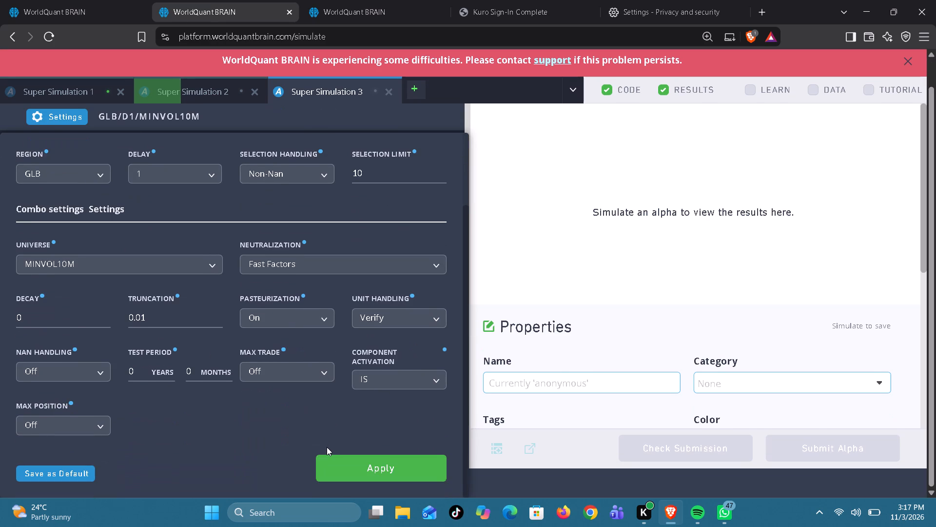
{"action": "scroll", "coordinate": [327, 447], "scroll_direction": "up", "scroll_amount": 1}
{"action": "left_click", "coordinate": [355, 477]}
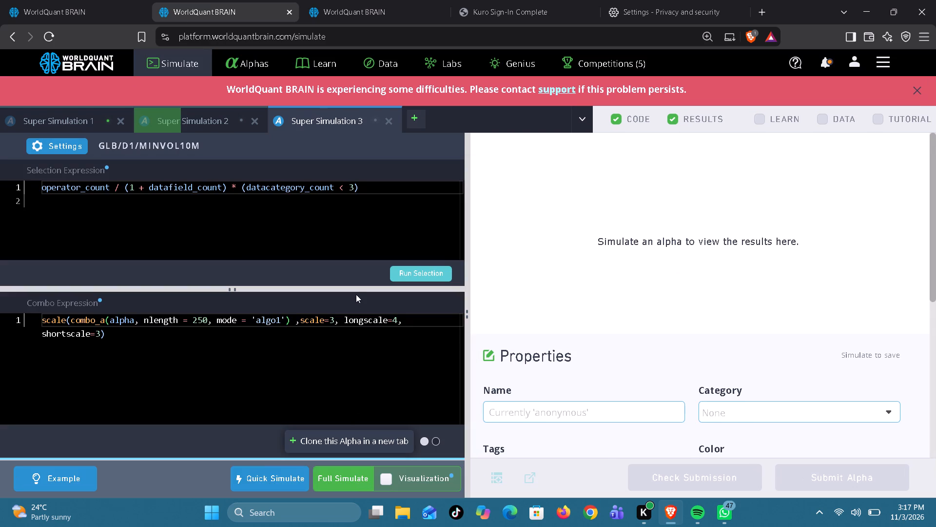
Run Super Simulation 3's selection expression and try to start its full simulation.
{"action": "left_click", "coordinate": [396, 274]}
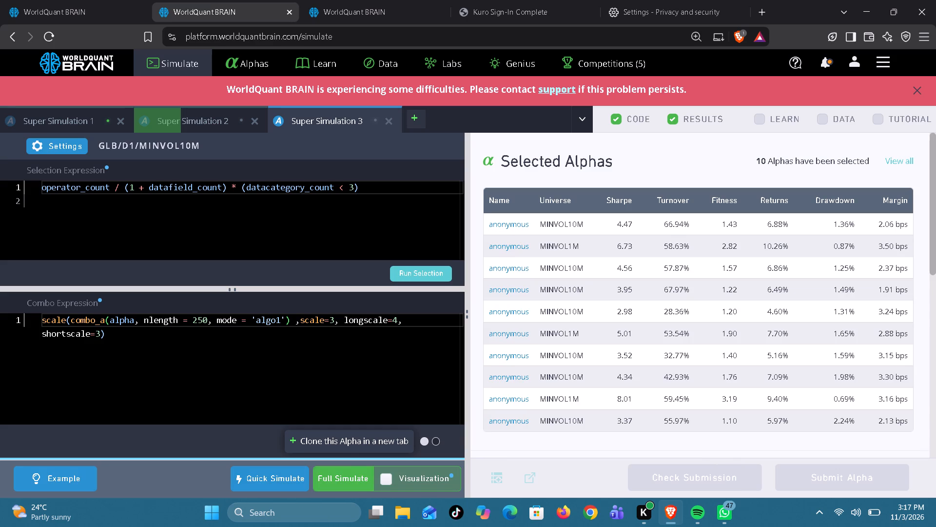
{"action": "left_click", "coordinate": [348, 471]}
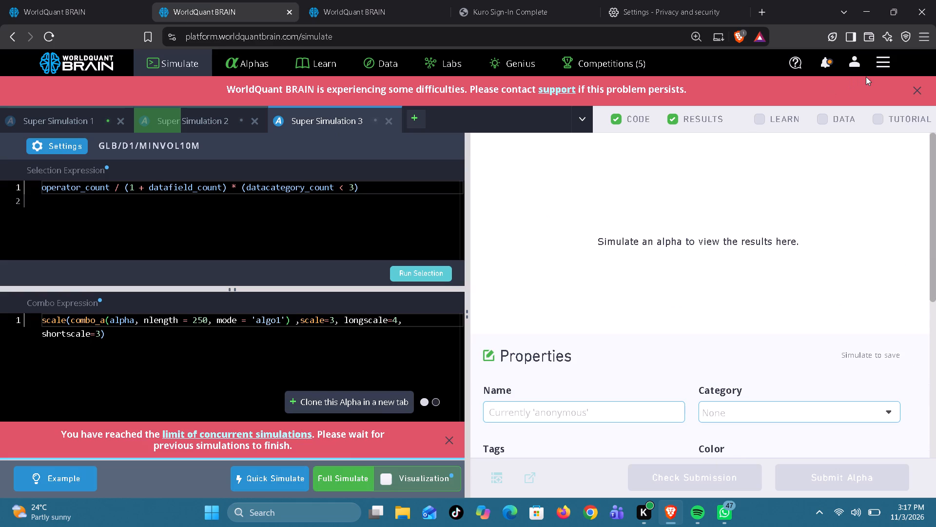
Dismiss the site-wide notice about platform difficulties.
{"action": "left_click", "coordinate": [920, 88]}
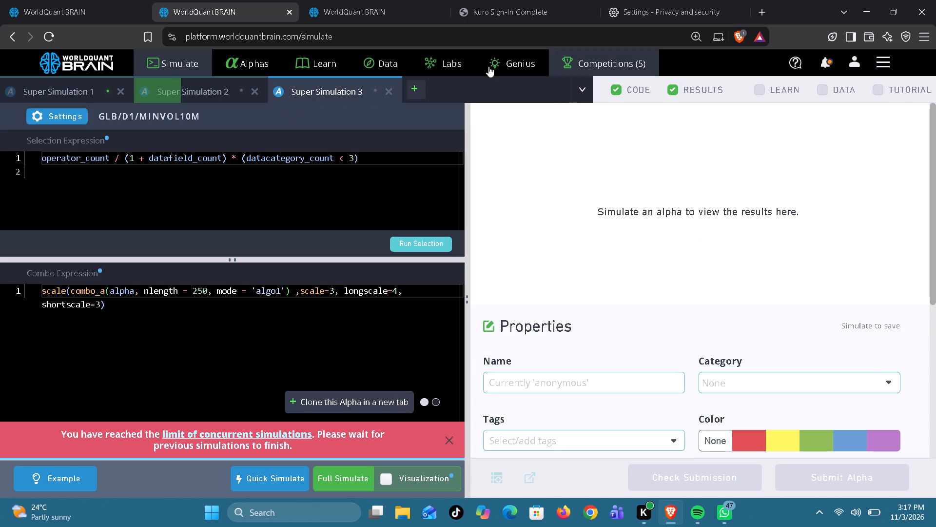
Check the progress of the IND/D1/TOP500 super alpha simulation on its own simulate page.
{"action": "left_click", "coordinate": [381, 11]}
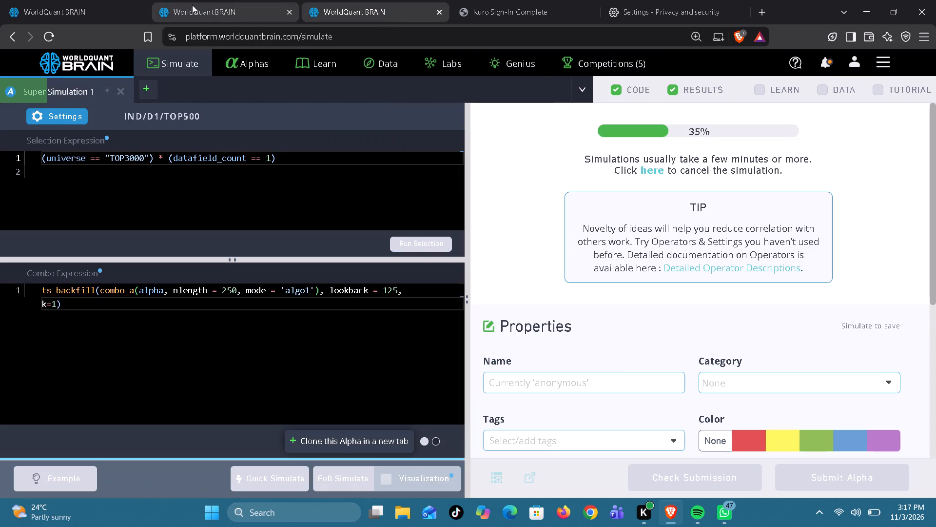
On the simulate page holding Super Simulation 5, set nlength to 670 in the ts_backfill(combo_a) combo expression.
{"action": "left_click", "coordinate": [106, 11]}
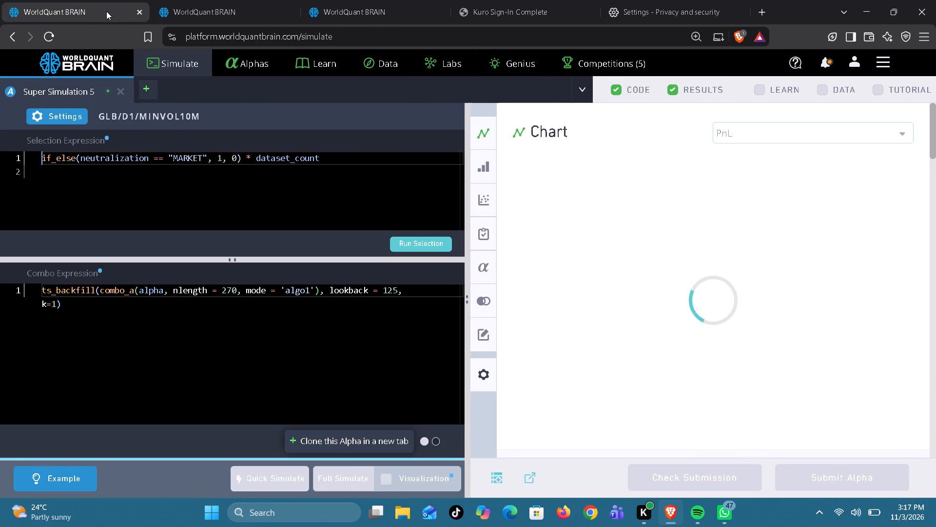
{"action": "left_click", "coordinate": [225, 291]}
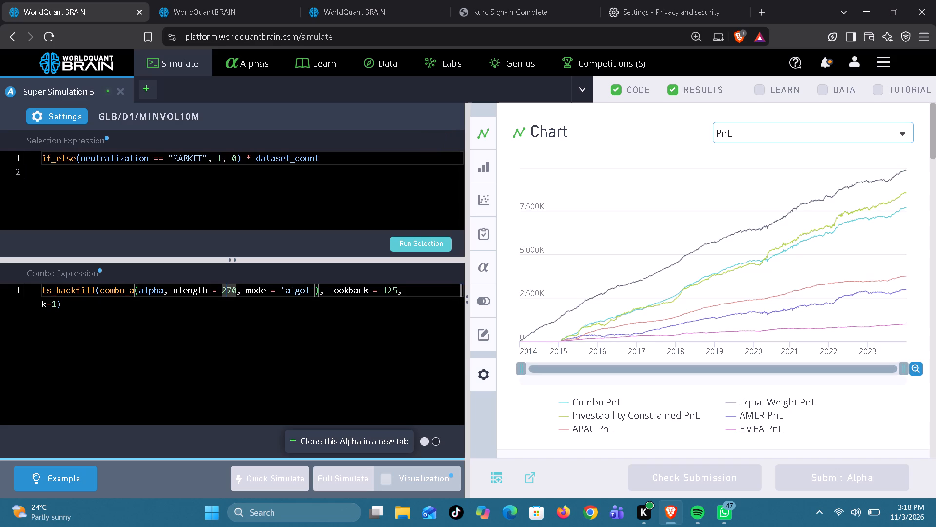
{"action": "key", "text": "BackSpace"}
{"action": "key", "text": "6"}
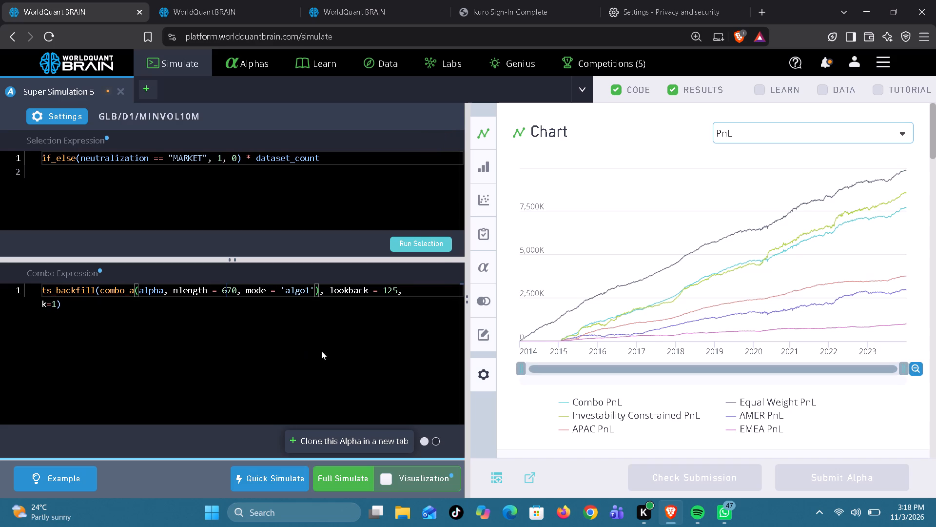
Rerun Super Simulation 5's selection expression and try to start its full simulation.
{"action": "left_click", "coordinate": [421, 249]}
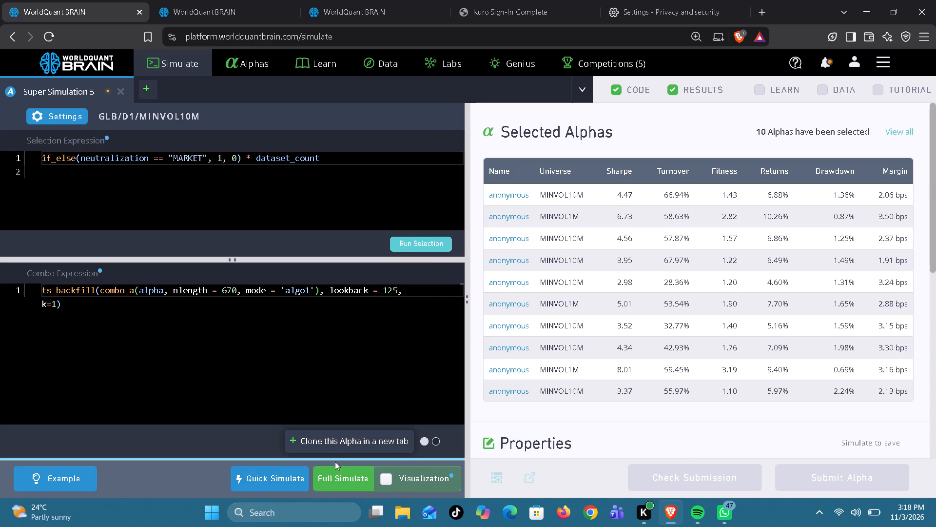
{"action": "left_click", "coordinate": [333, 472]}
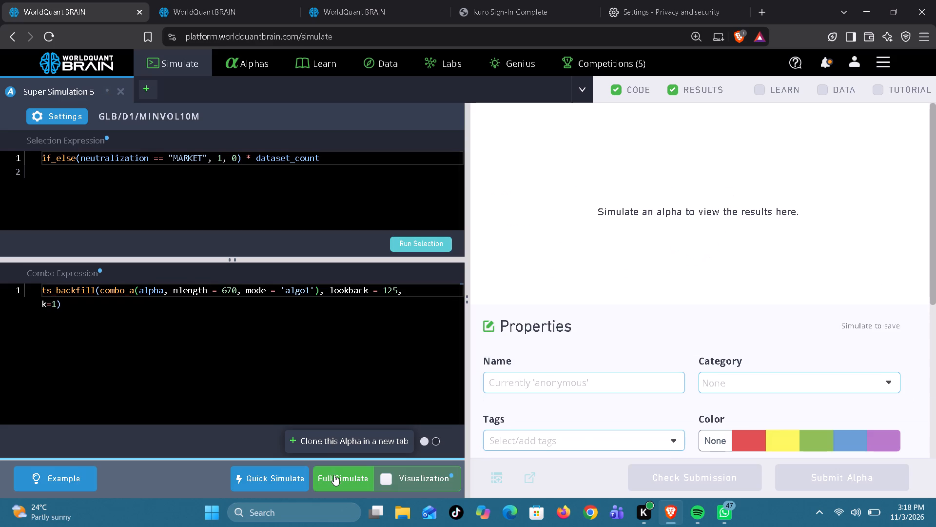
{"action": "left_click", "coordinate": [335, 481]}
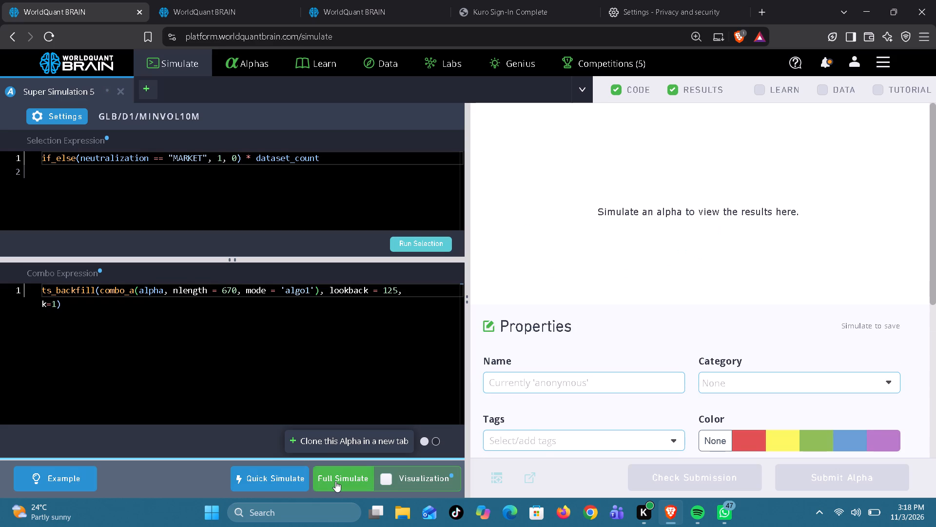
{"action": "left_click", "coordinate": [335, 481]}
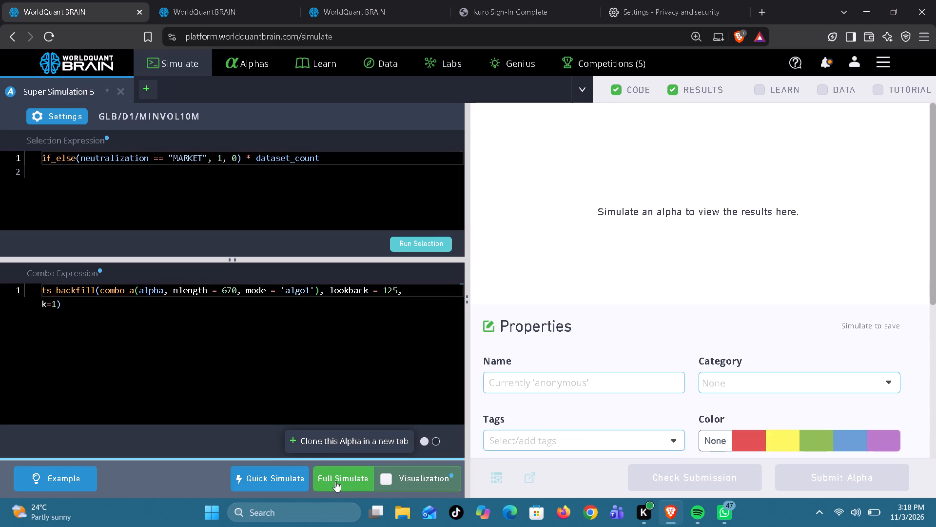
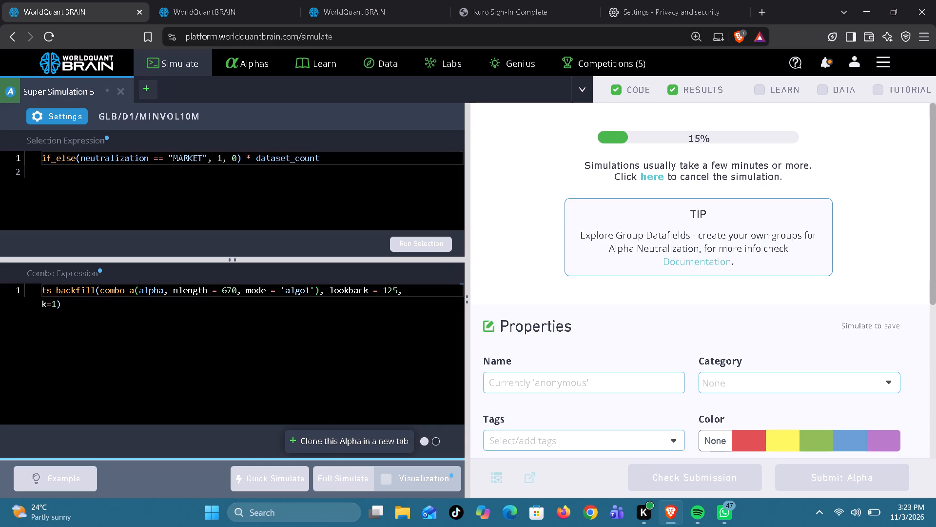
On the simulate page holding Super Simulation 3, try to start its full GLB/D1/MINVOL10M simulation.
{"action": "left_click", "coordinate": [241, 21]}
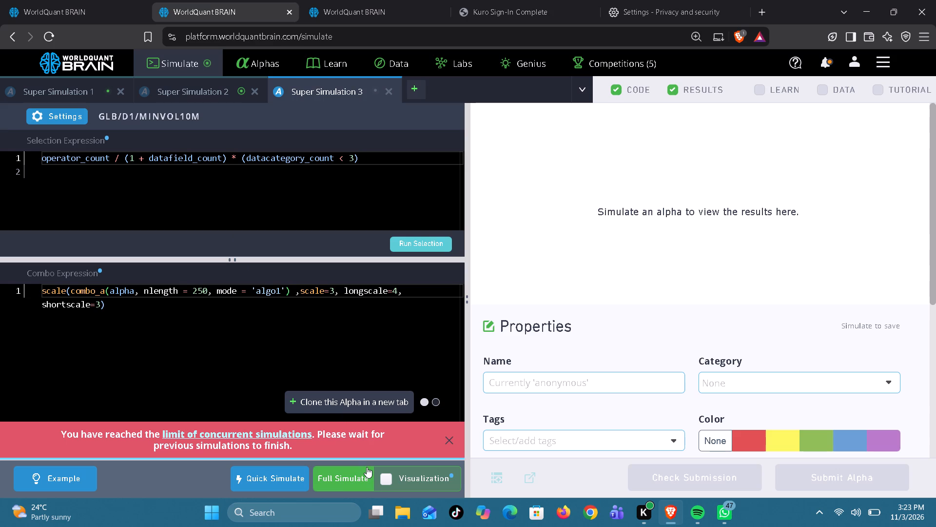
{"action": "left_click", "coordinate": [341, 473]}
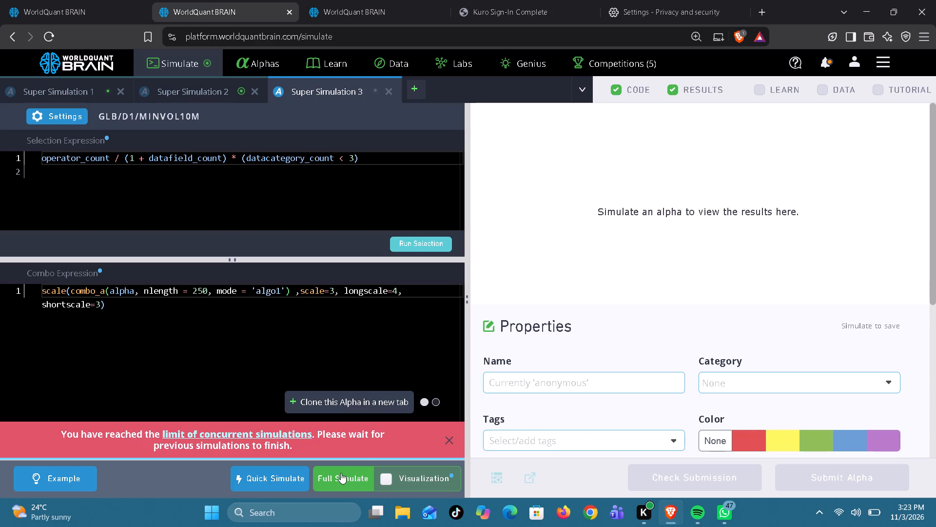
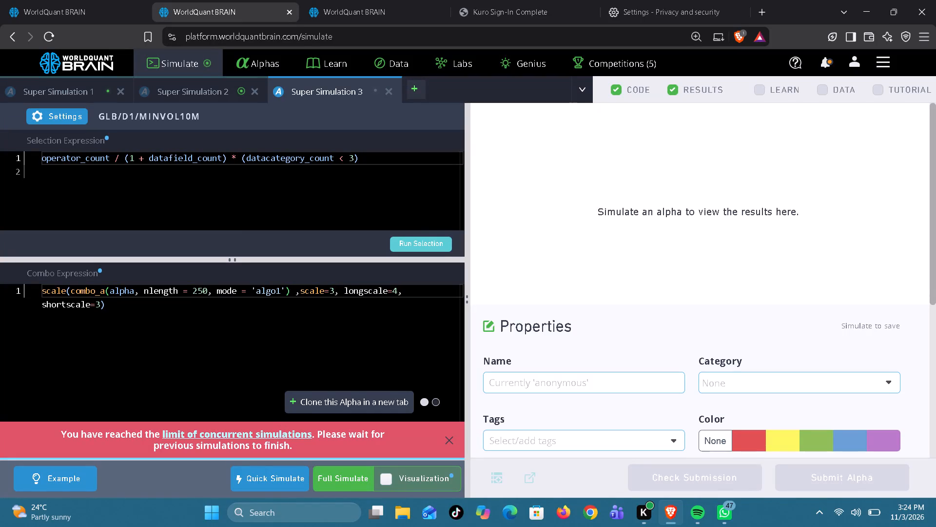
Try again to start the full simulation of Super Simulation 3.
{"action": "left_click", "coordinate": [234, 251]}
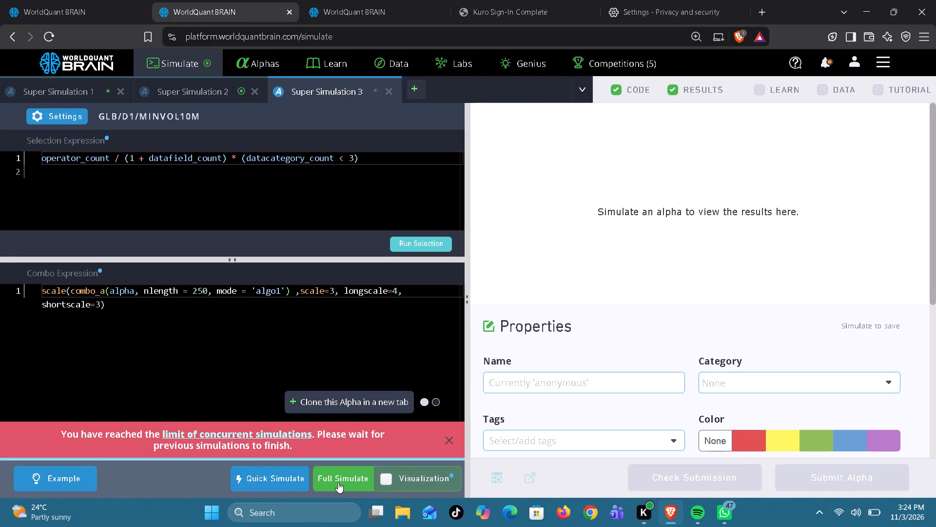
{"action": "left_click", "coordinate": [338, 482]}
On the IND/D1/TOP500 simulate page, set nlength to 290 in the ts_backfill combo expression.
{"action": "left_click", "coordinate": [387, 17]}
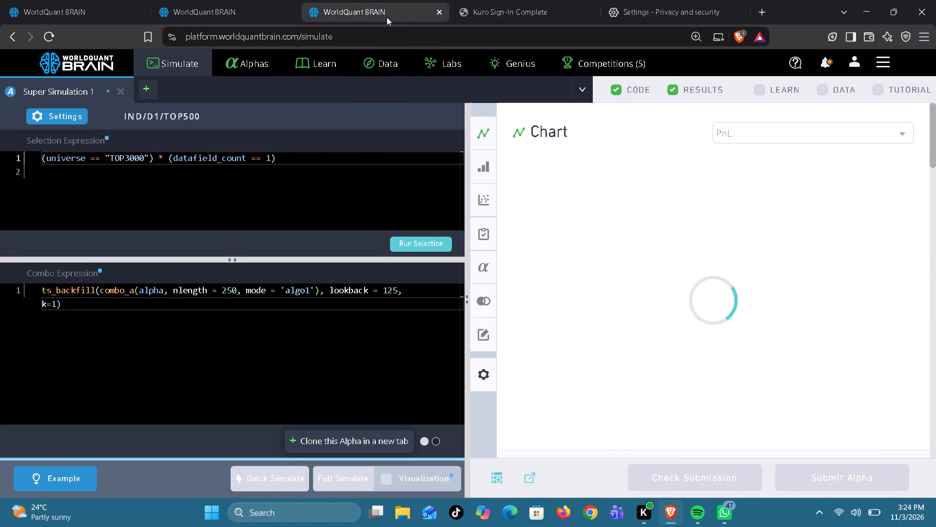
{"action": "left_click", "coordinate": [234, 290]}
{"action": "key", "text": "backslash"}
{"action": "key", "text": "BackSpace"}
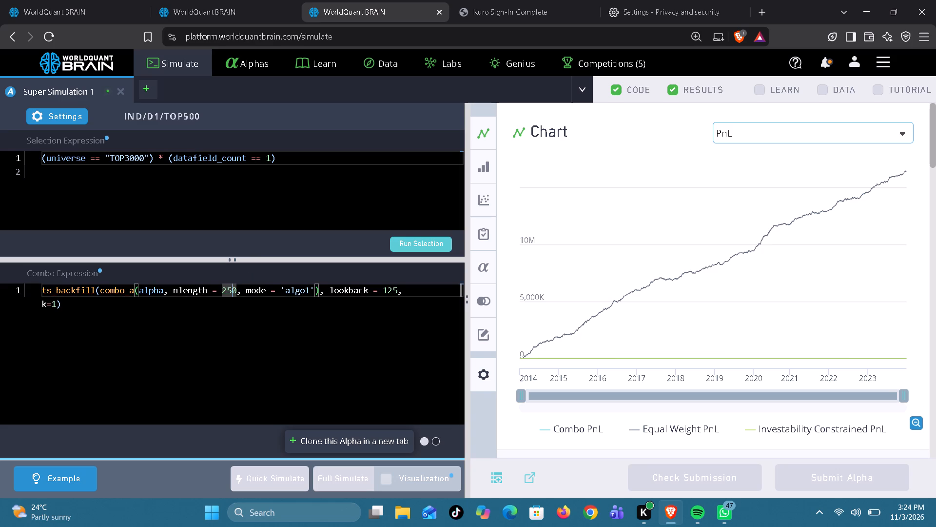
{"action": "key", "text": "BackSpace"}
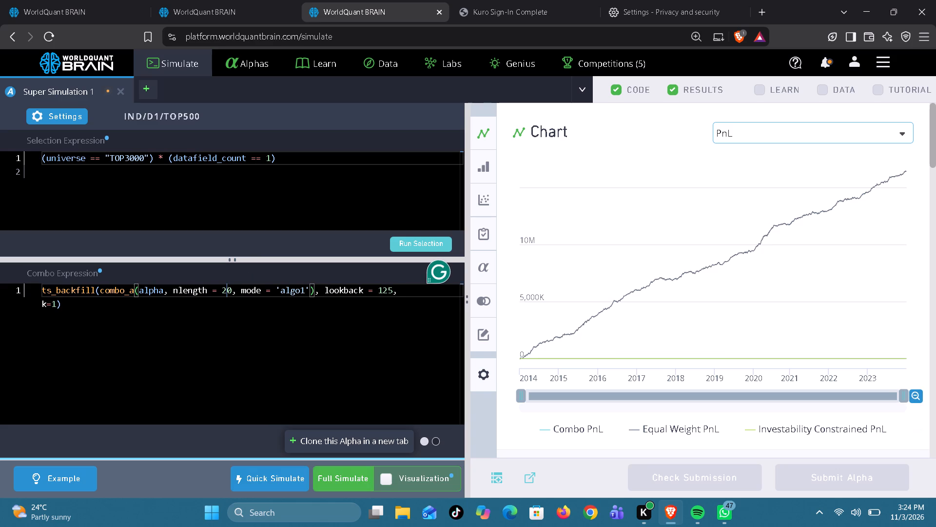
{"action": "key", "text": "9"}
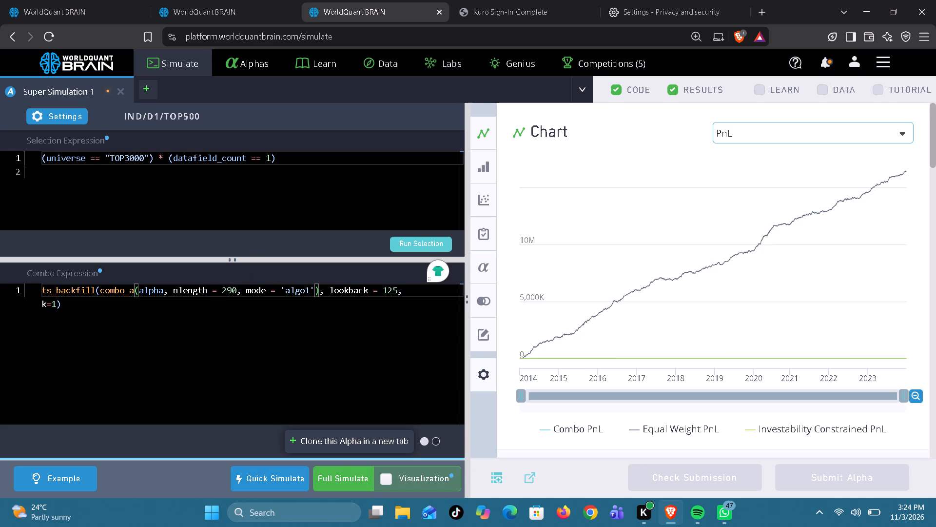
Run the alpha selection for the IND/D1/TOP500 super simulation and start its full simulation.
{"action": "left_click", "coordinate": [424, 252]}
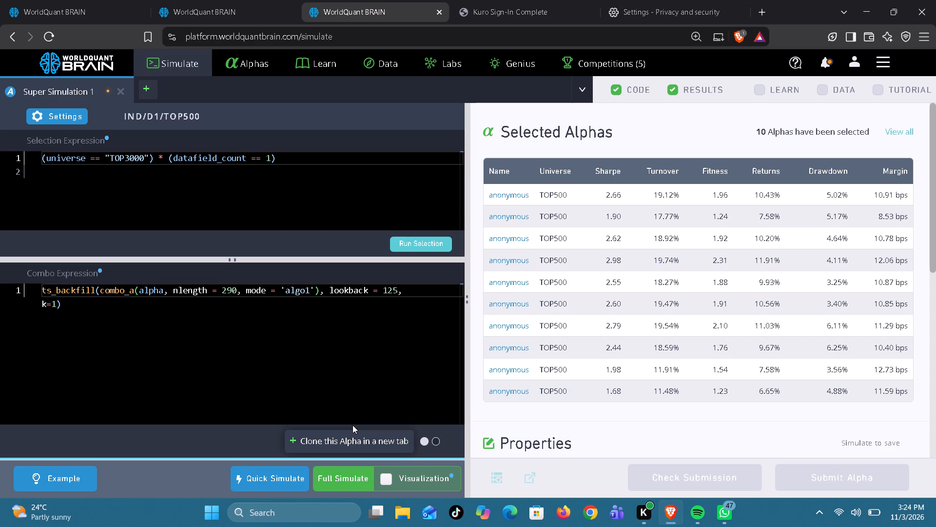
{"action": "left_click", "coordinate": [341, 475]}
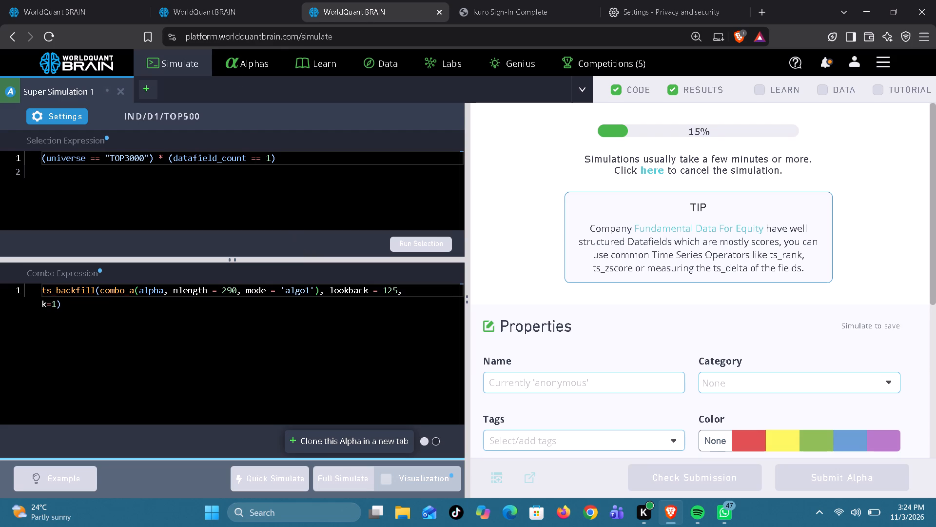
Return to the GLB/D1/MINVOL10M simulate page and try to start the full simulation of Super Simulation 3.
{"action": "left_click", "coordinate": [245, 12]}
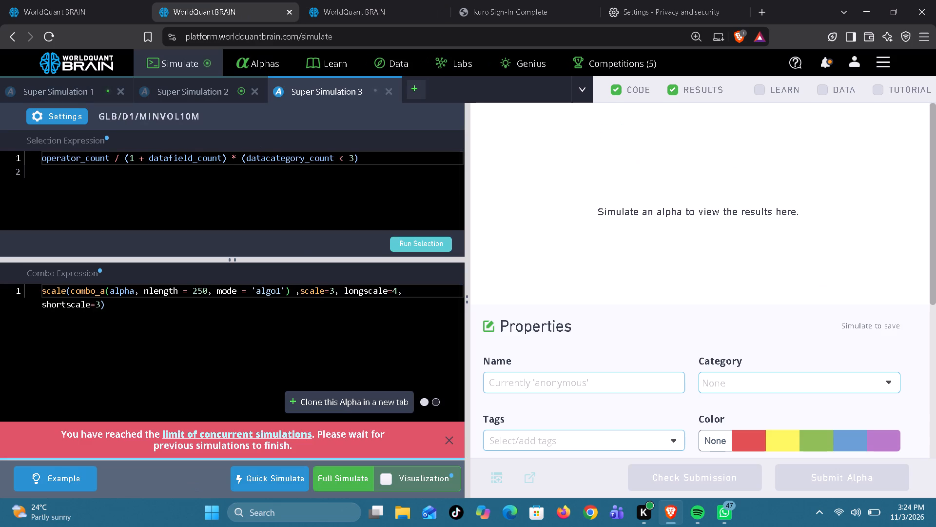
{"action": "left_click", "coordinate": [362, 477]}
In Super Simulation 2, set nlength to 270 in the scale combo expression.
{"action": "left_click", "coordinate": [210, 87]}
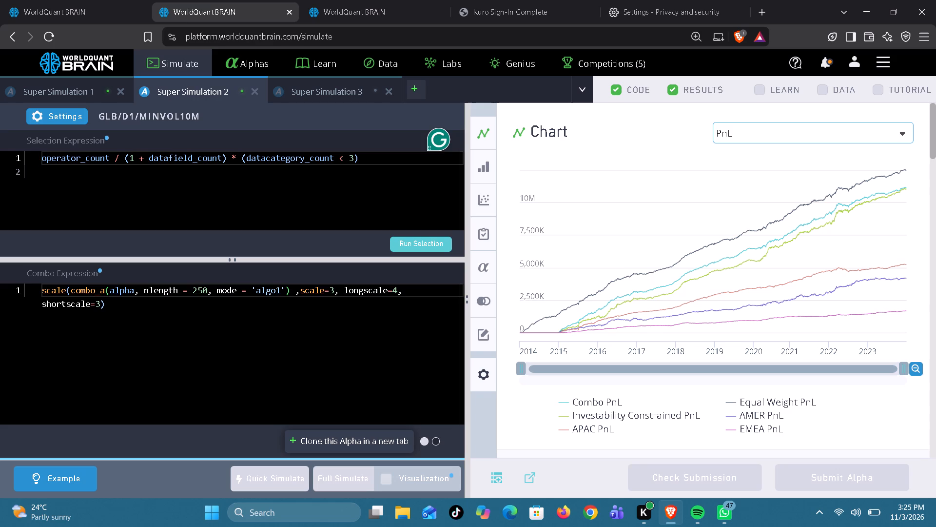
{"action": "left_click", "coordinate": [204, 291]}
{"action": "key", "text": "BackSpace"}
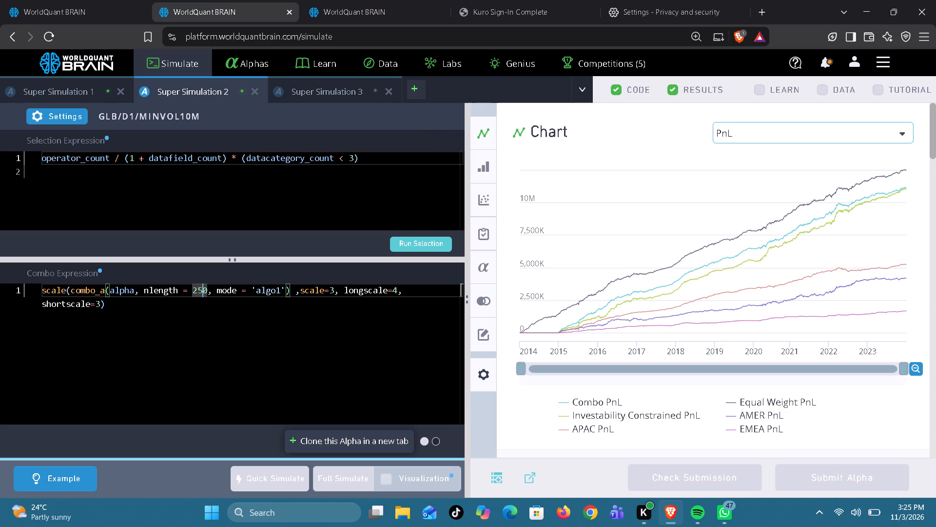
{"action": "key", "text": "7"}
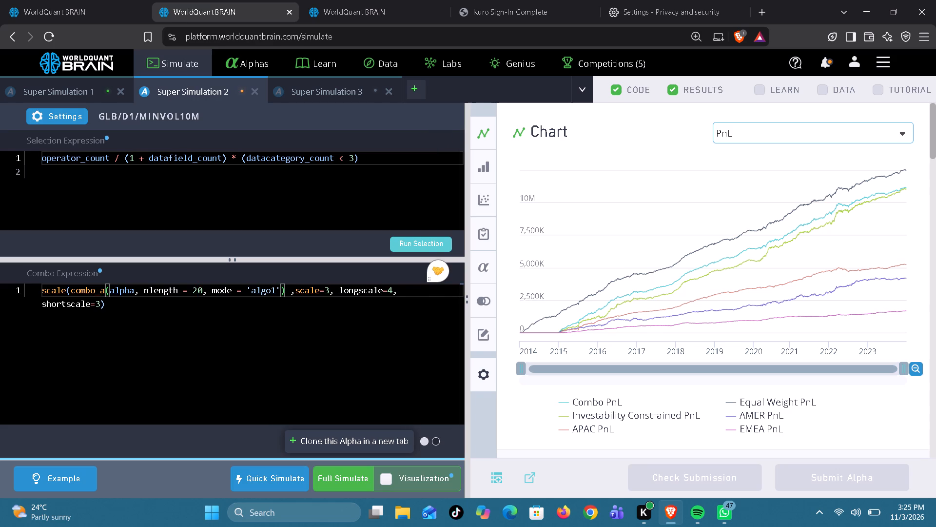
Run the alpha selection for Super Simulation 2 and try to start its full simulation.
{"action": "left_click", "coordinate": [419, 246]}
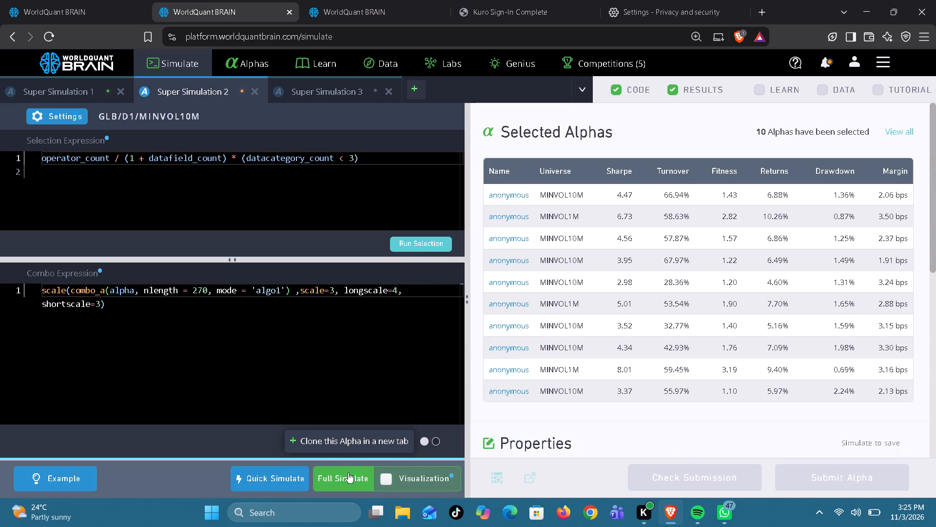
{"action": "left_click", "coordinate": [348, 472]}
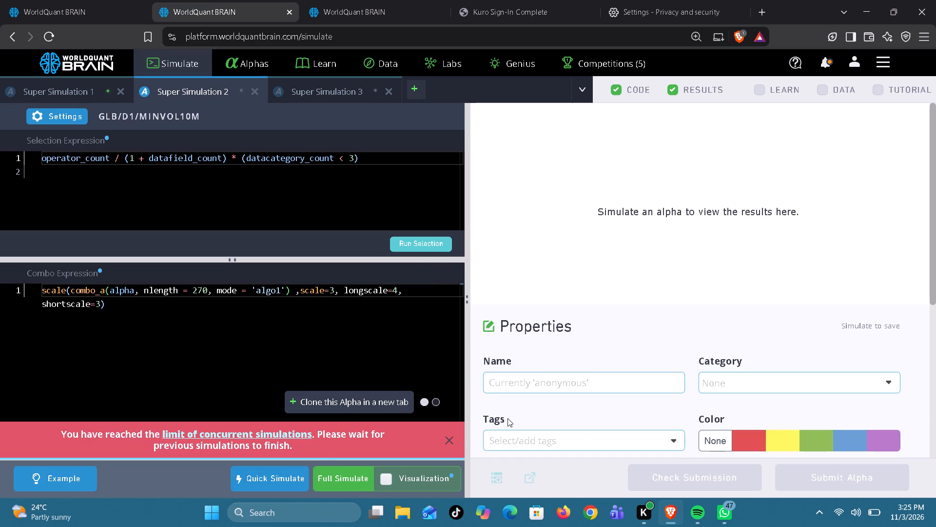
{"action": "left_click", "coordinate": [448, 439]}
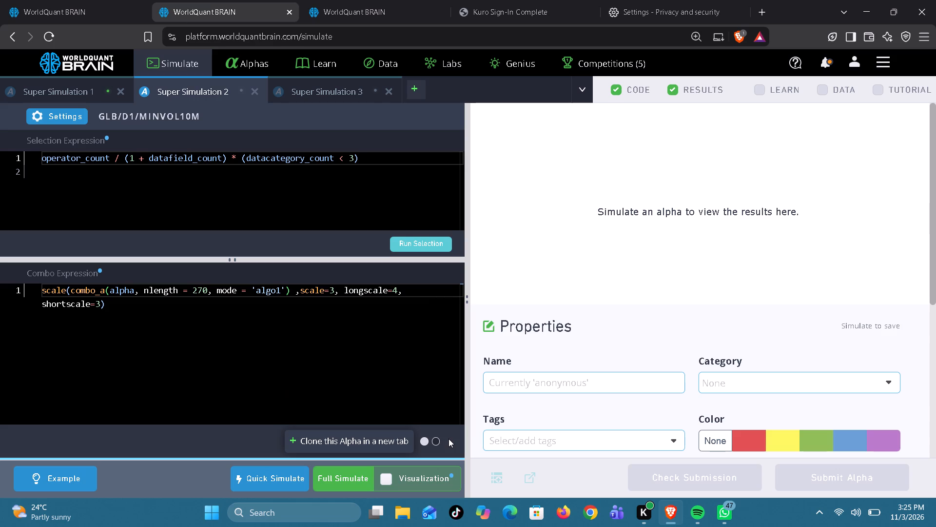
Open Super Simulation 1 on the GLB/D1/MINVOL10M simulate page.
{"action": "left_click", "coordinate": [76, 90]}
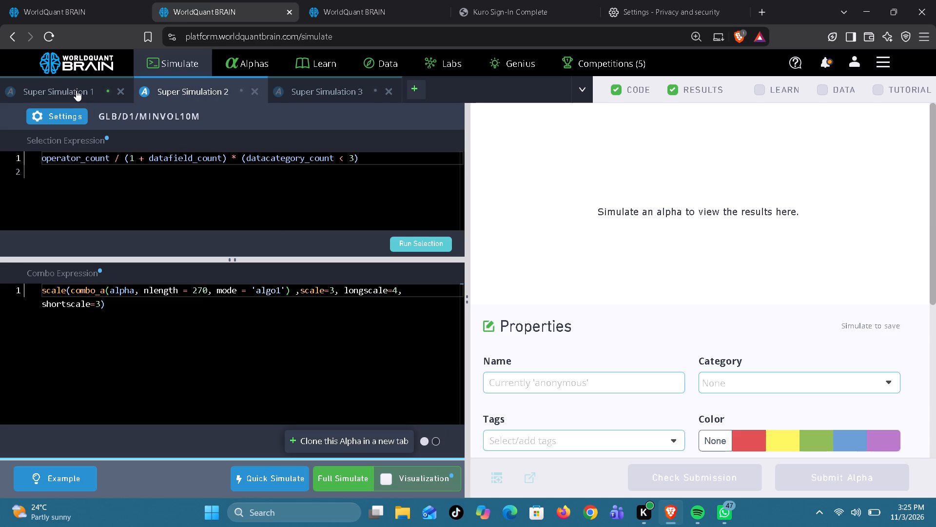